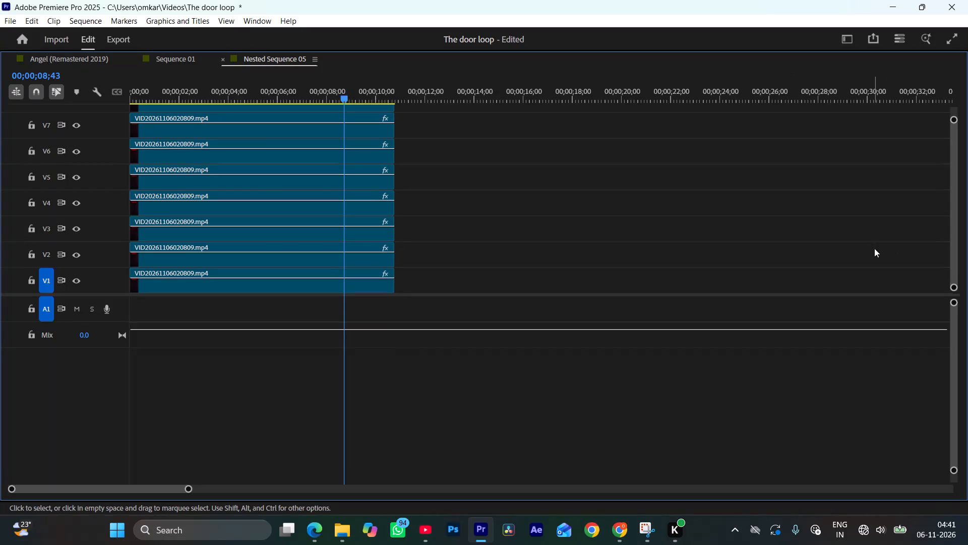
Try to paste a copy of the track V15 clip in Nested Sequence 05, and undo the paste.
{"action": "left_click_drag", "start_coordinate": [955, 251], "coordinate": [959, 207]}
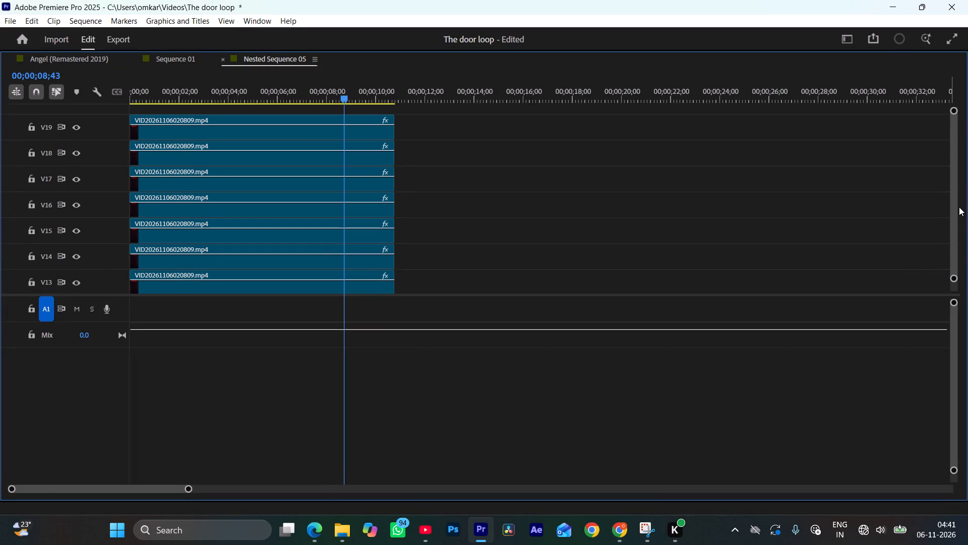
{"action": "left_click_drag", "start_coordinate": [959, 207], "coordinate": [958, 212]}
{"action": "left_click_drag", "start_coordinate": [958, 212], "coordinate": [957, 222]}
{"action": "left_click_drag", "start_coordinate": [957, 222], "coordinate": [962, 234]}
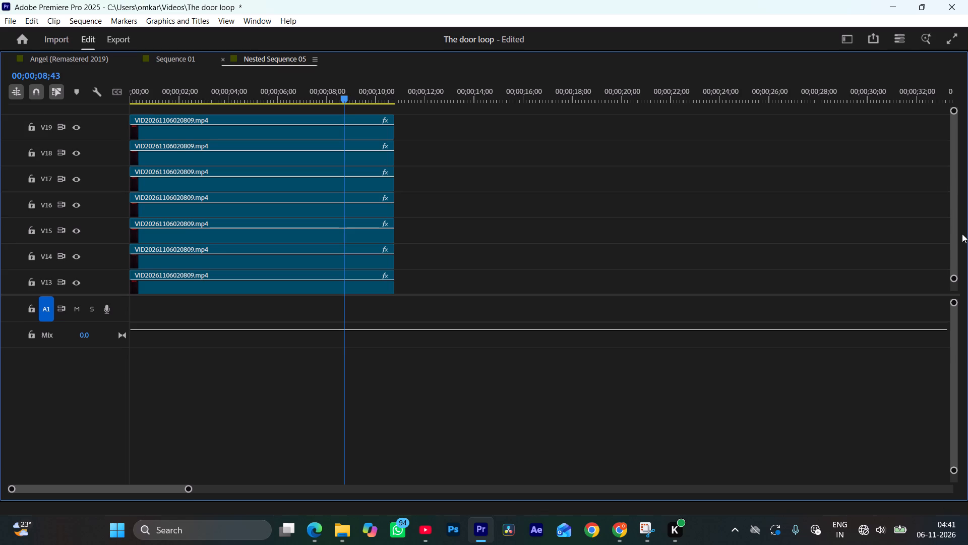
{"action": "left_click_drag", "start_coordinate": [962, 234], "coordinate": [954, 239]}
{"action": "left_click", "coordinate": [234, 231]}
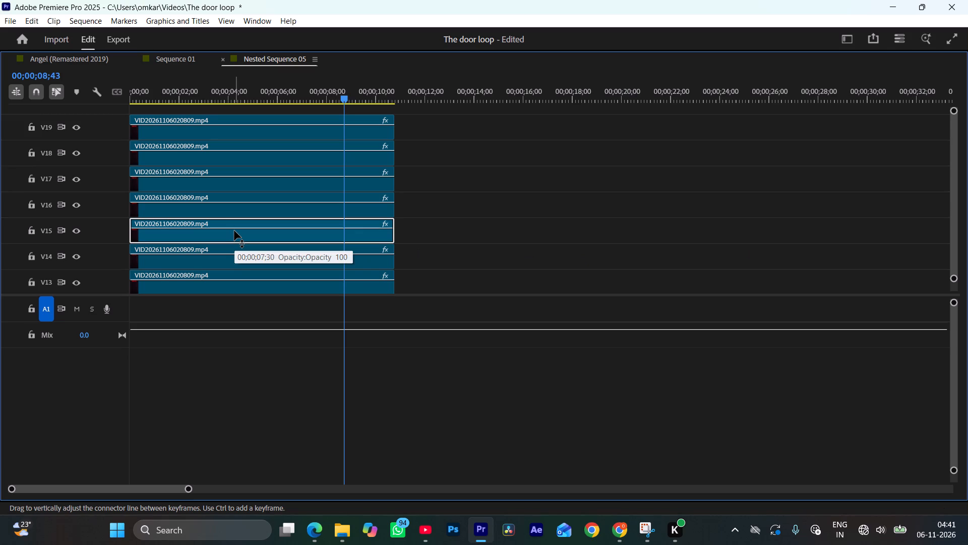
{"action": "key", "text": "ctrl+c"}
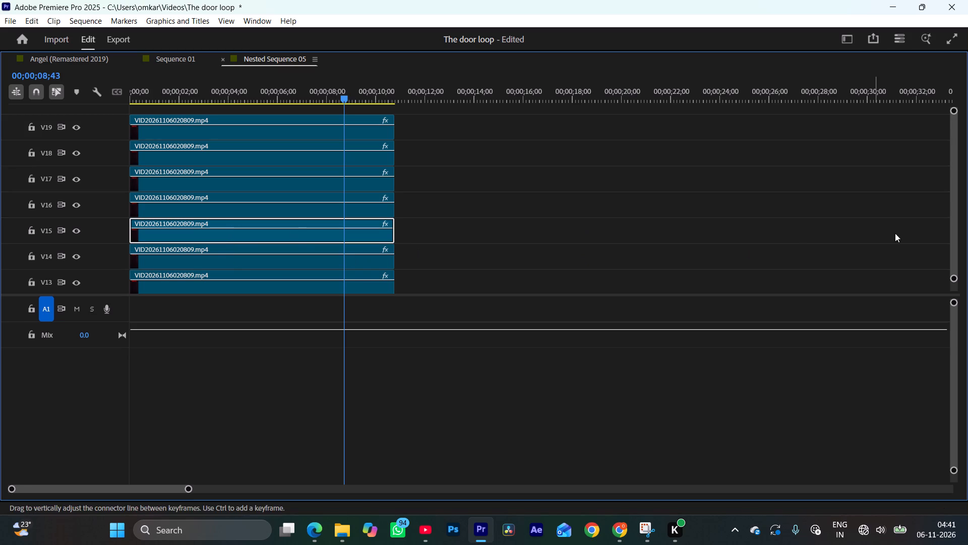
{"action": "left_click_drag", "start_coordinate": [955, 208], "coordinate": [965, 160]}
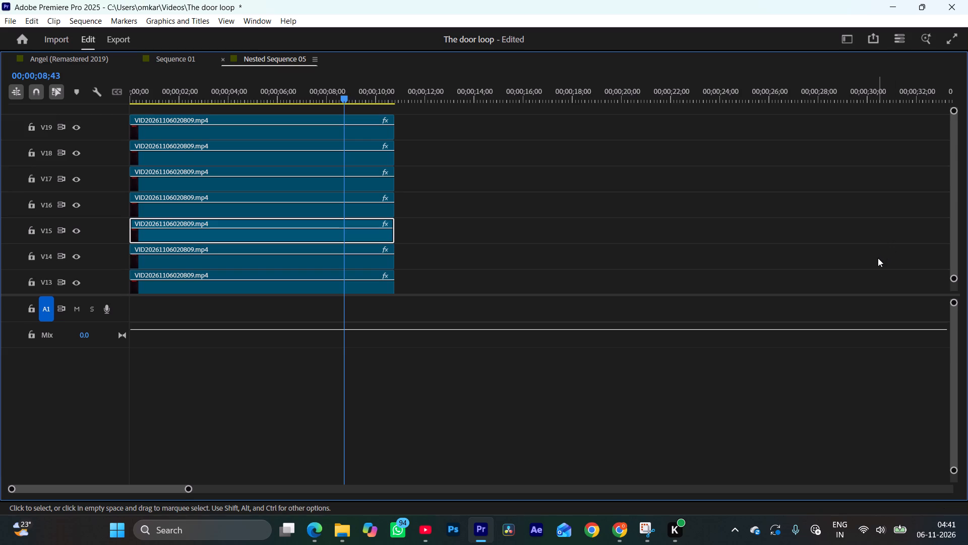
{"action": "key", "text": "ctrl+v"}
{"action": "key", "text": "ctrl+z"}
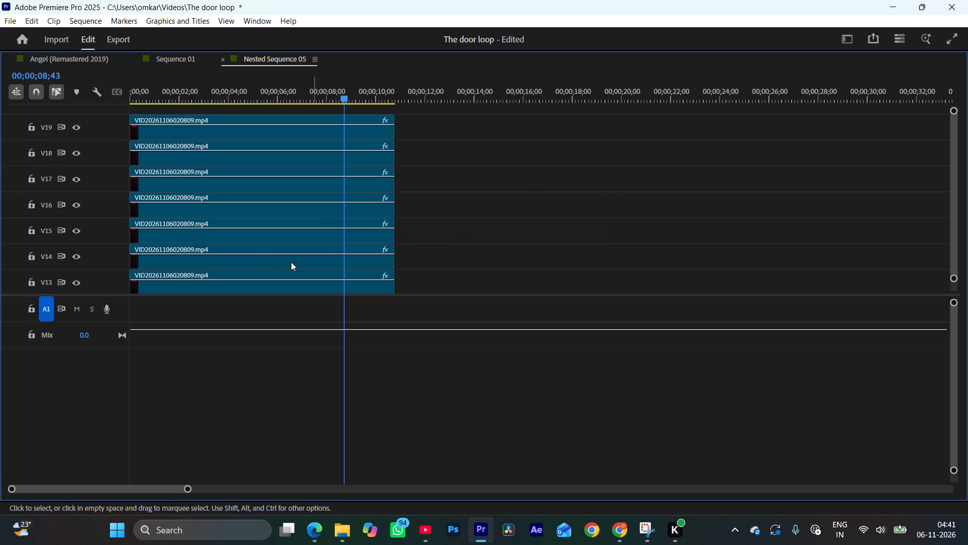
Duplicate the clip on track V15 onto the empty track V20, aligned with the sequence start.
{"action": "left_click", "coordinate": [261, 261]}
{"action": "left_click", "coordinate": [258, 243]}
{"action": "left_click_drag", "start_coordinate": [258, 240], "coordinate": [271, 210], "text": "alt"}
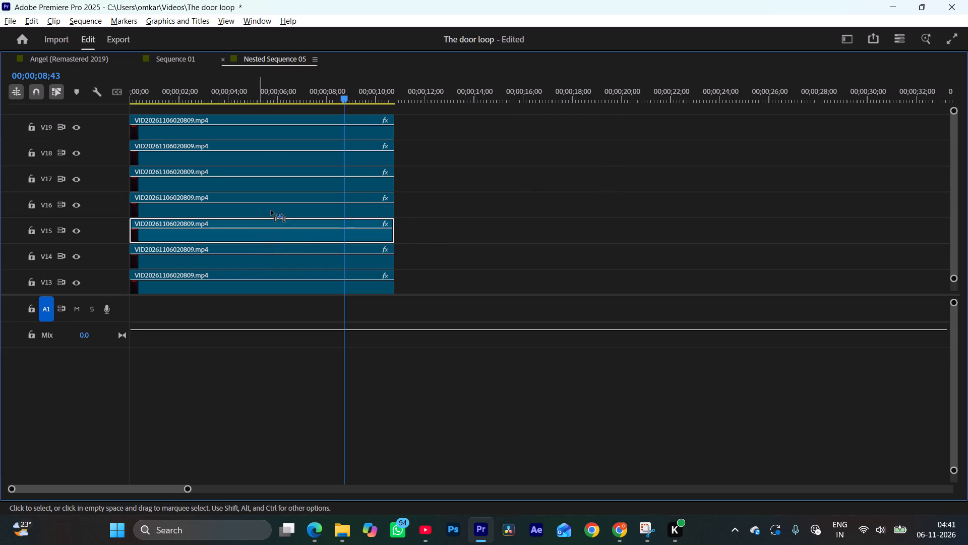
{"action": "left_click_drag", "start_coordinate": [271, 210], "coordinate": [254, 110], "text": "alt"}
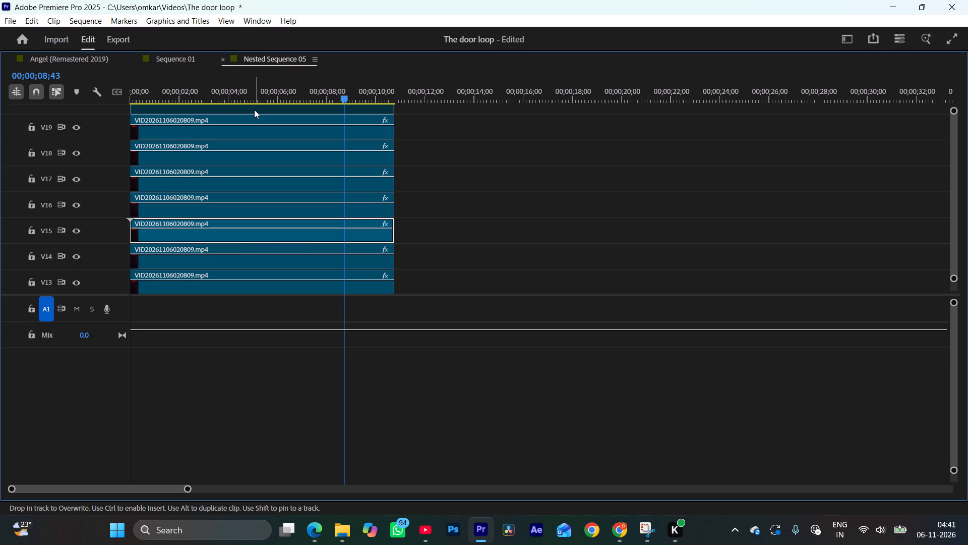
Scrub through Nested Sequence 05 between about 8;43 and 6;15 to examine the collage frames in the program preview.
{"action": "double_click", "coordinate": [274, 59]}
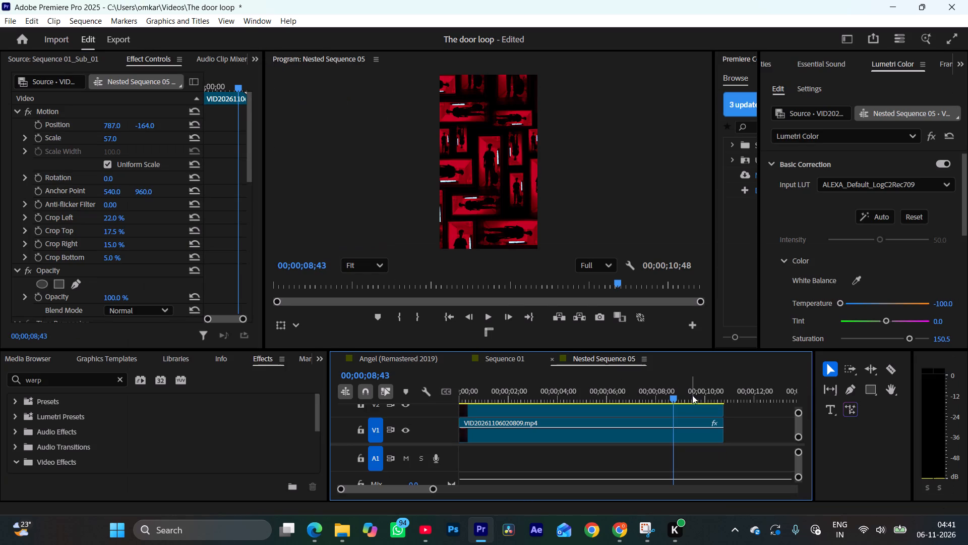
{"action": "left_click_drag", "start_coordinate": [668, 397], "coordinate": [665, 398]}
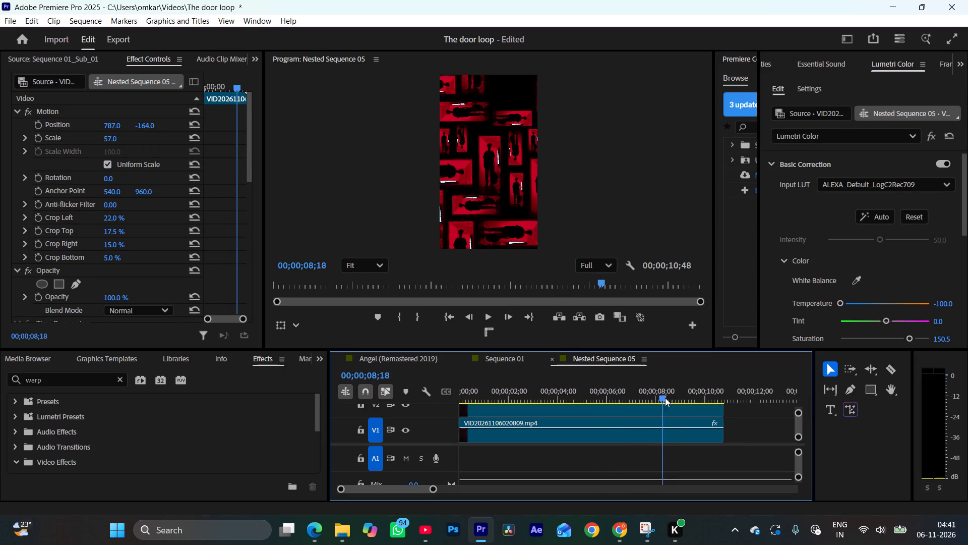
{"action": "left_click_drag", "start_coordinate": [665, 398], "coordinate": [638, 405]}
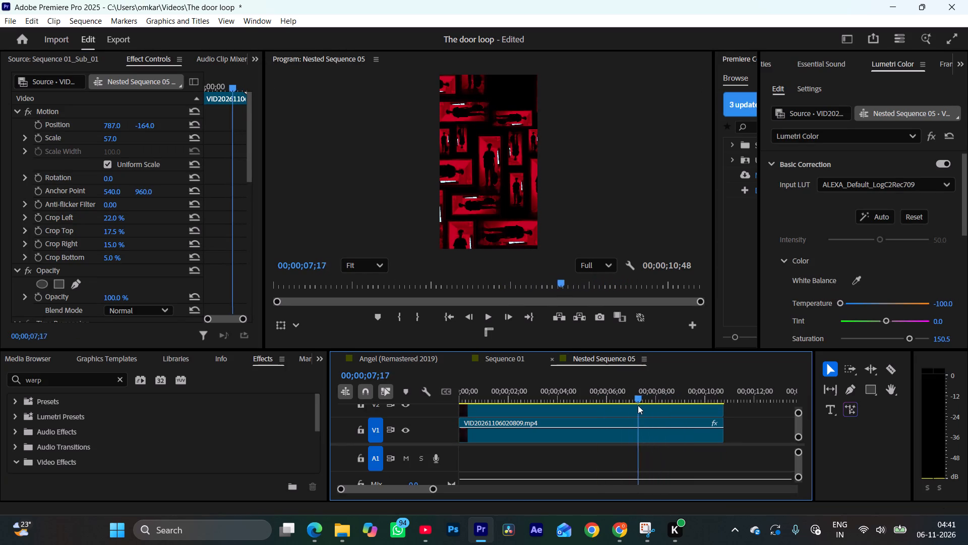
{"action": "left_click_drag", "start_coordinate": [638, 405], "coordinate": [651, 404]}
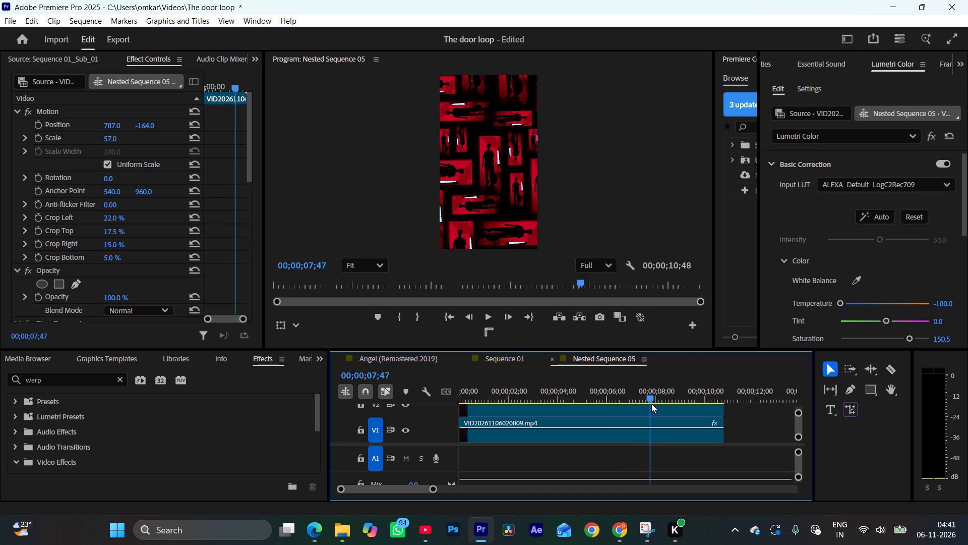
{"action": "left_click_drag", "start_coordinate": [649, 393], "coordinate": [615, 402]}
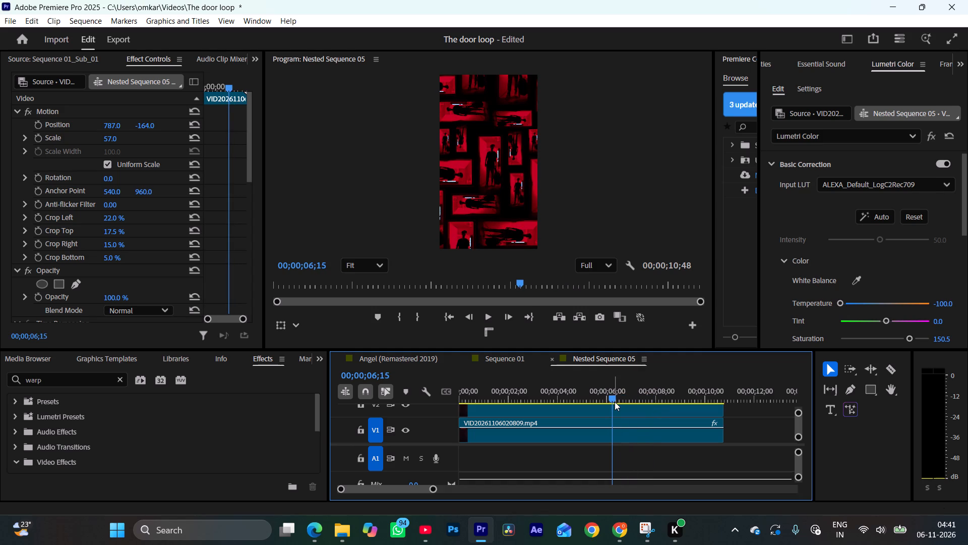
{"action": "left_click_drag", "start_coordinate": [614, 401], "coordinate": [635, 394]}
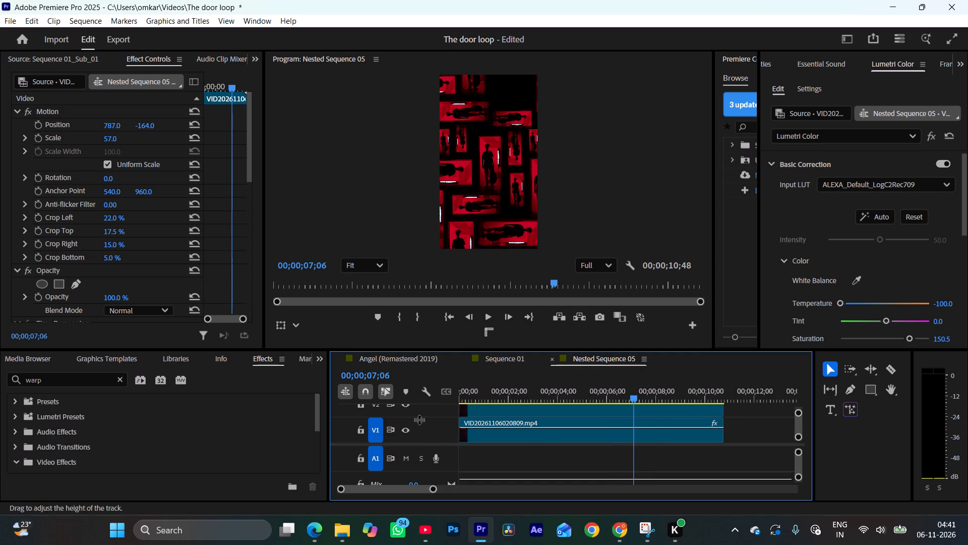
Toggle the visibility of tracks V16, V10 and V11 off and back on to identify which collage frame each holds.
{"action": "scroll", "coordinate": [462, 425], "scroll_direction": "up", "scroll_amount": 2}
{"action": "left_click_drag", "start_coordinate": [798, 425], "coordinate": [802, 419]}
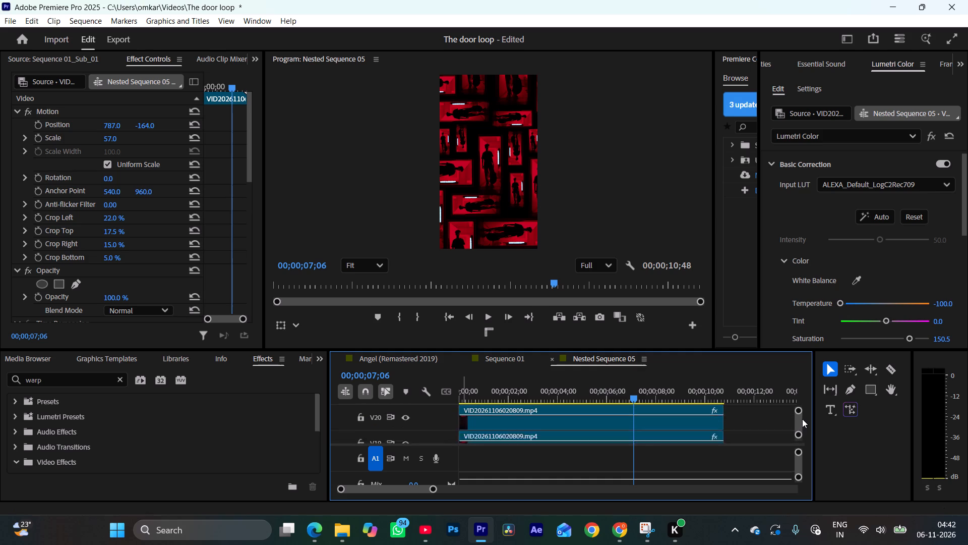
{"action": "left_click_drag", "start_coordinate": [802, 419], "coordinate": [806, 423]}
{"action": "left_click", "coordinate": [409, 424]}
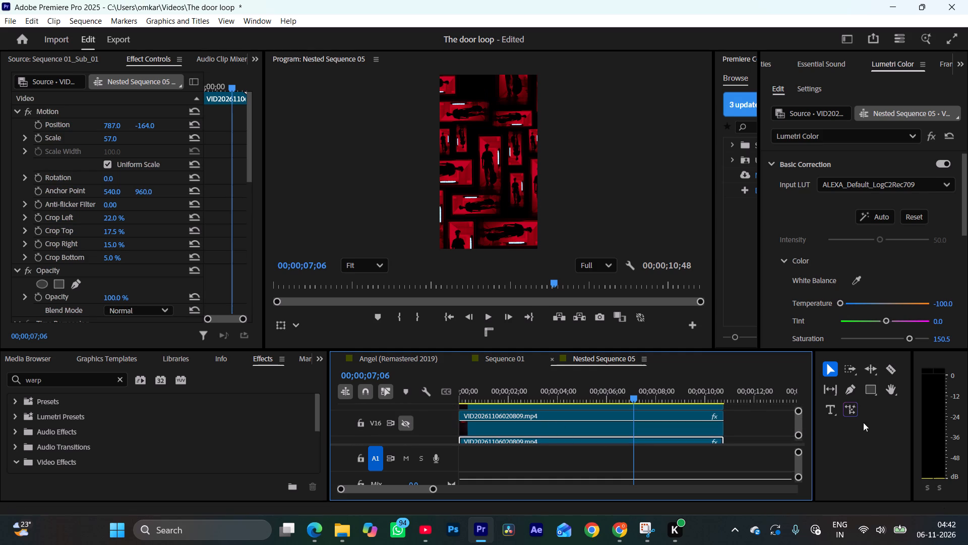
{"action": "left_click_drag", "start_coordinate": [797, 408], "coordinate": [799, 383]}
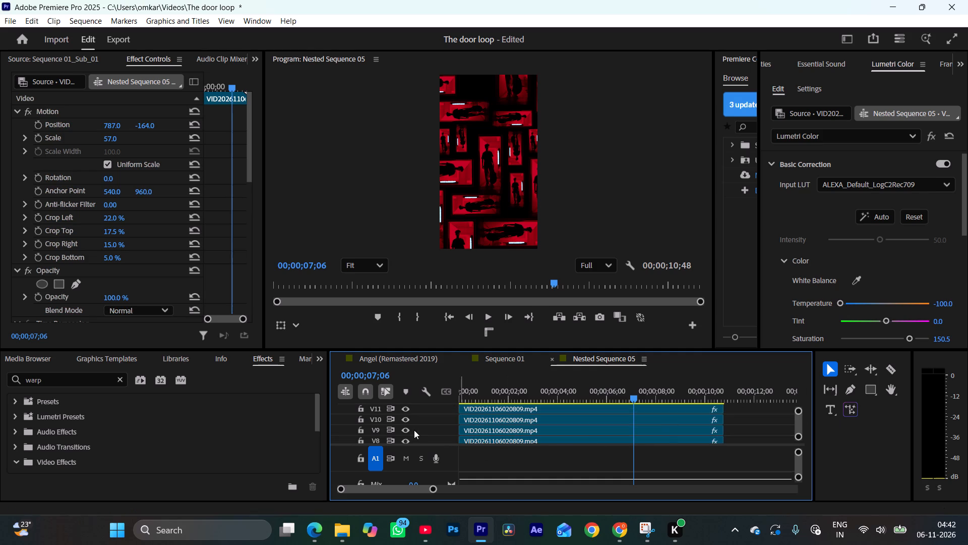
{"action": "left_click", "coordinate": [406, 419]}
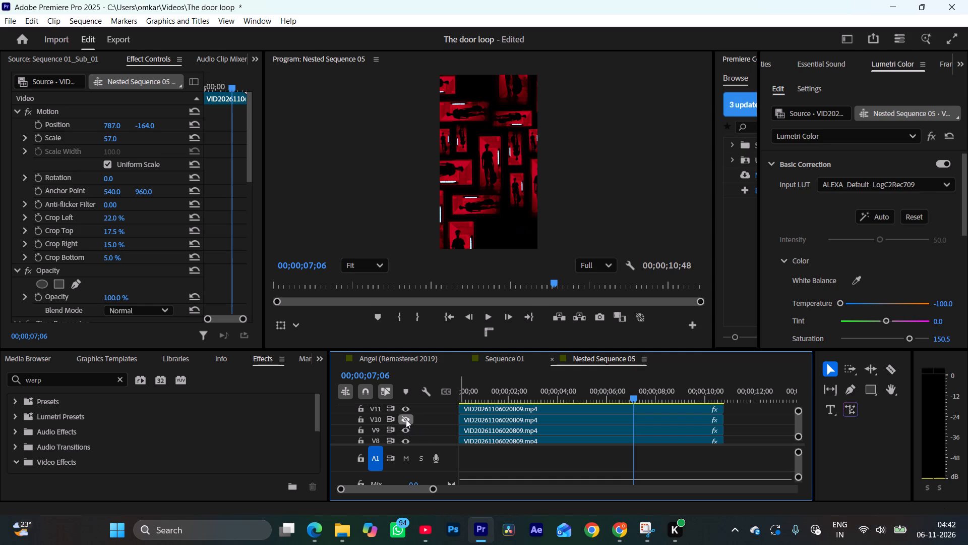
{"action": "left_click", "coordinate": [406, 419]}
{"action": "left_click", "coordinate": [408, 410]}
{"action": "left_click", "coordinate": [408, 410]}
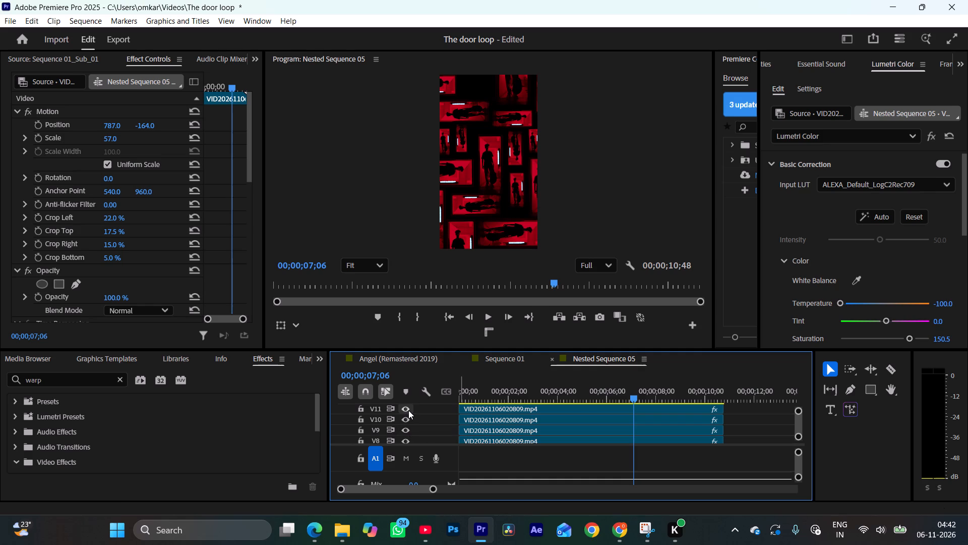
{"action": "double_click", "coordinate": [604, 361]}
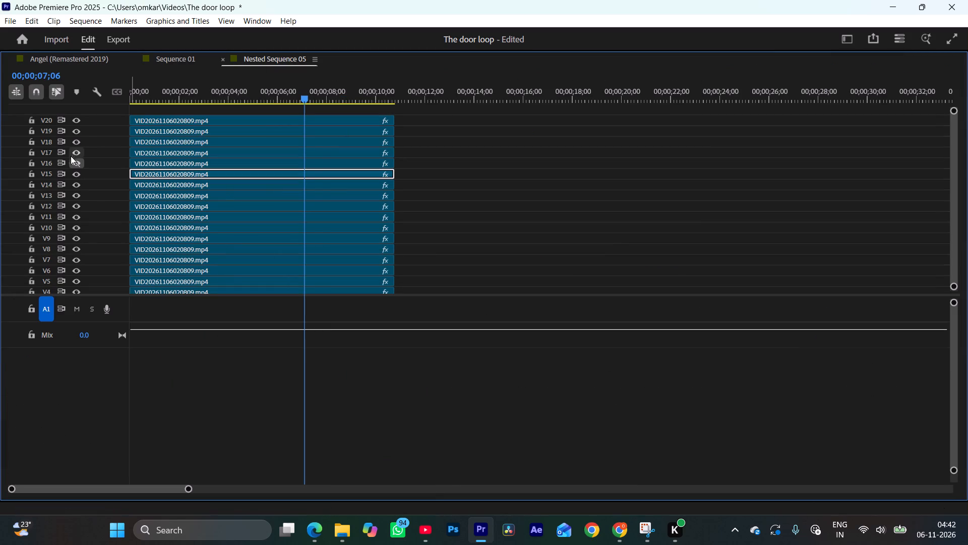
{"action": "left_click", "coordinate": [74, 166]}
Scrub back through the sequence to about 4;23 and on to 5;24 to examine the collage for gaps.
{"action": "double_click", "coordinate": [265, 51]}
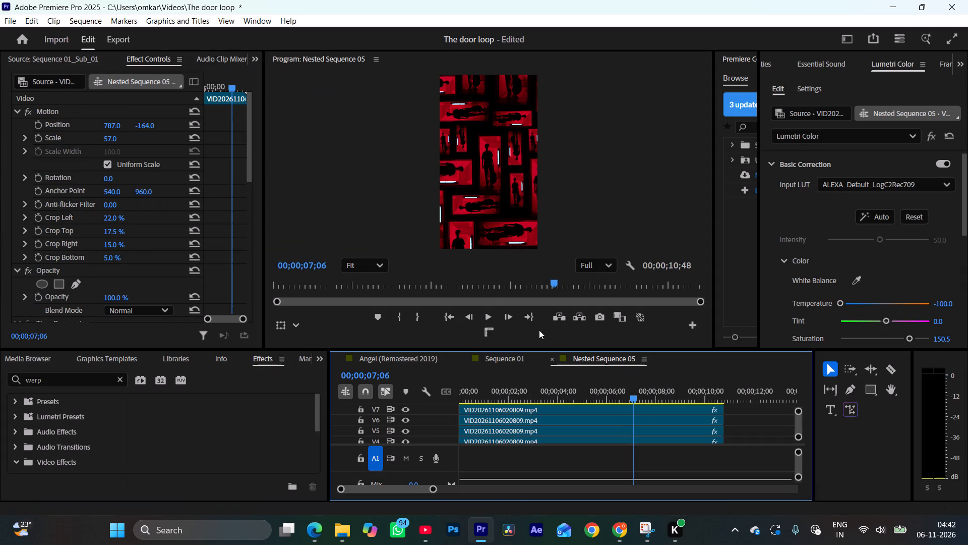
{"action": "left_click_drag", "start_coordinate": [629, 397], "coordinate": [630, 394]}
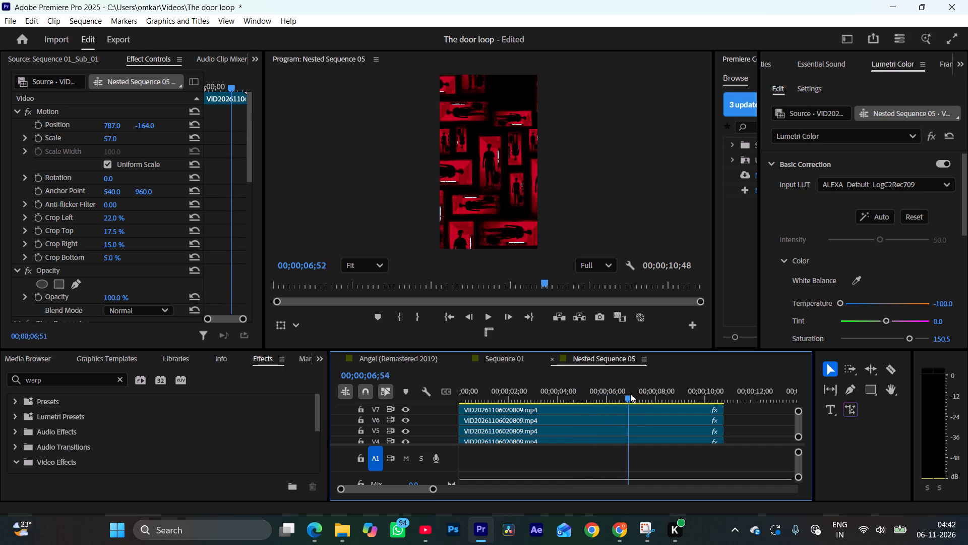
{"action": "left_click_drag", "start_coordinate": [630, 394], "coordinate": [576, 417]}
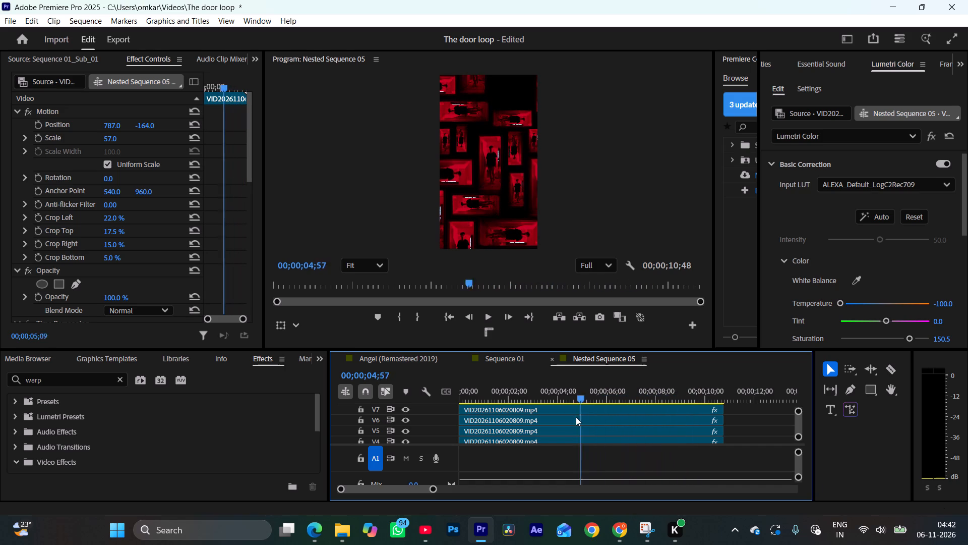
{"action": "left_click_drag", "start_coordinate": [576, 417], "coordinate": [572, 426]}
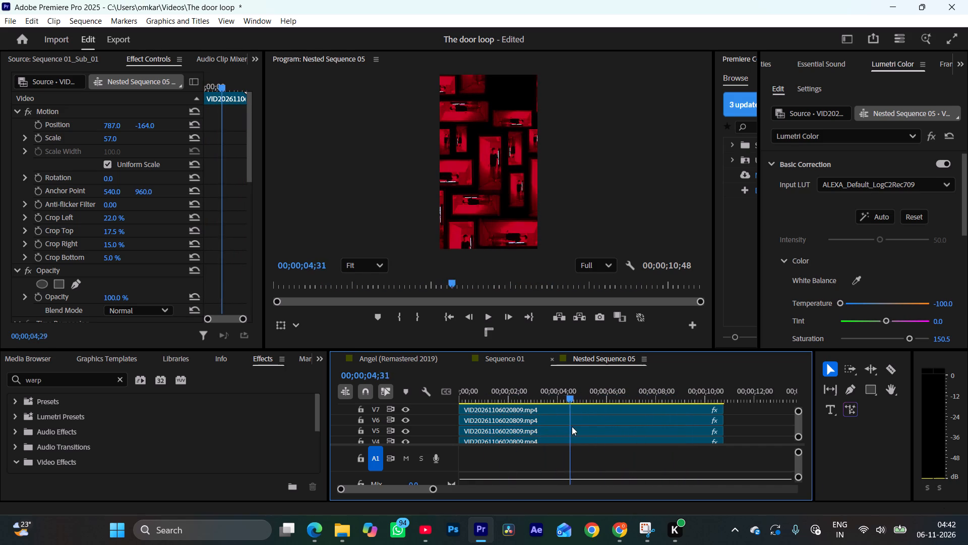
{"action": "left_click_drag", "start_coordinate": [572, 426], "coordinate": [559, 432]}
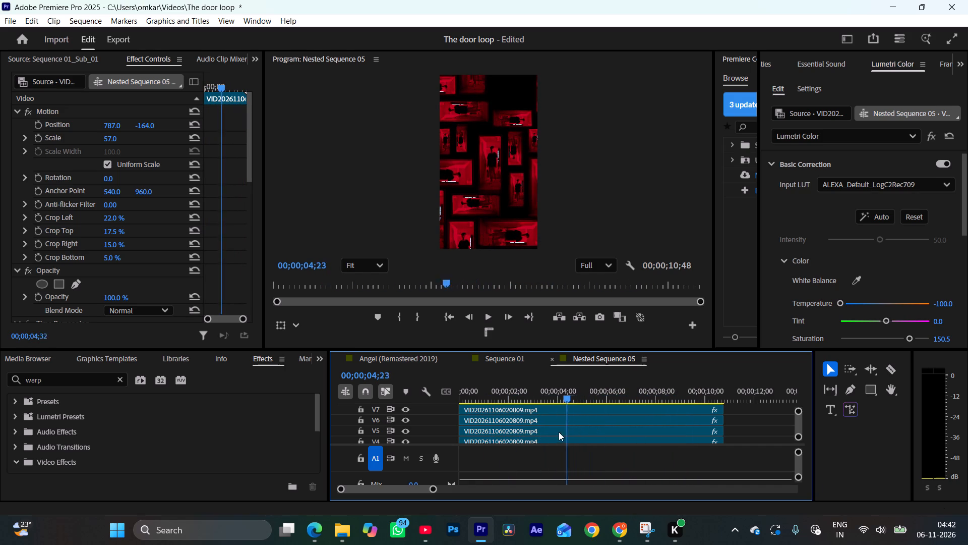
{"action": "left_click_drag", "start_coordinate": [559, 432], "coordinate": [594, 426]}
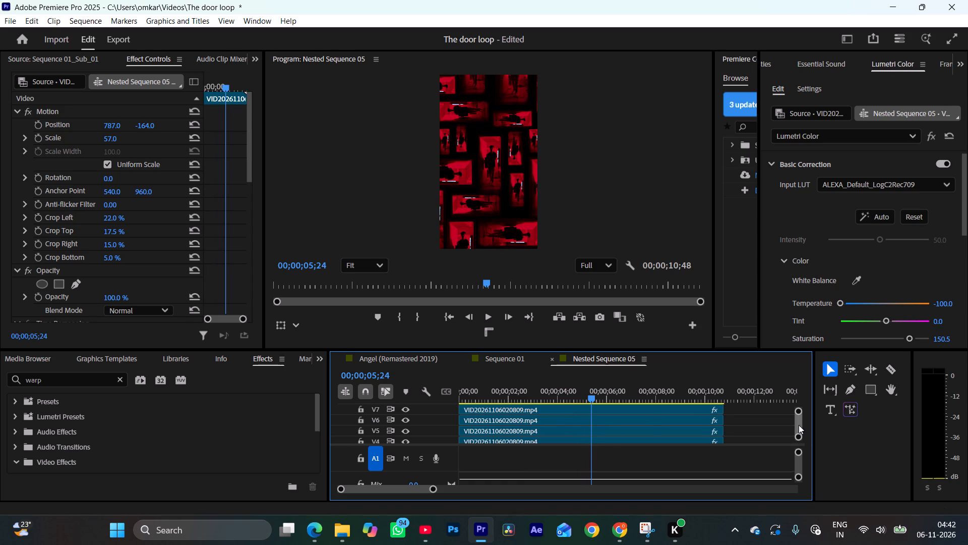
Delete the clips on tracks V20 and V15 from Nested Sequence 05.
{"action": "double_click", "coordinate": [592, 356]}
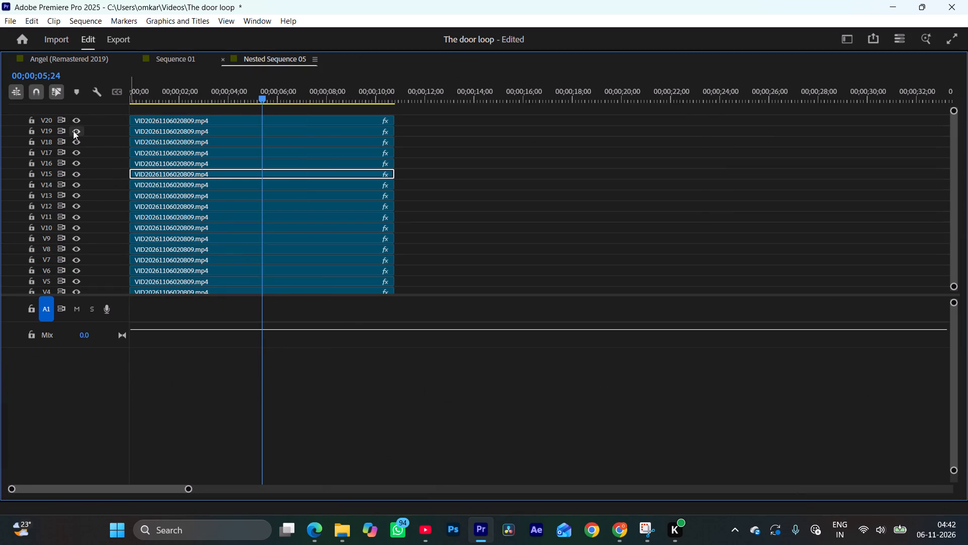
{"action": "left_click", "coordinate": [174, 121]}
{"action": "key", "text": "Delete"}
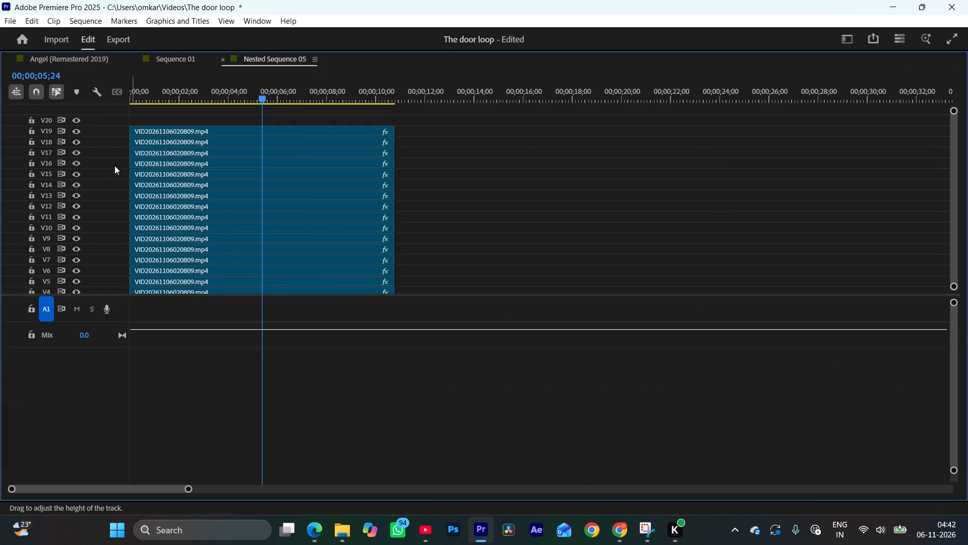
{"action": "left_click", "coordinate": [167, 178]}
{"action": "key", "text": "Delete"}
{"action": "double_click", "coordinate": [264, 57]}
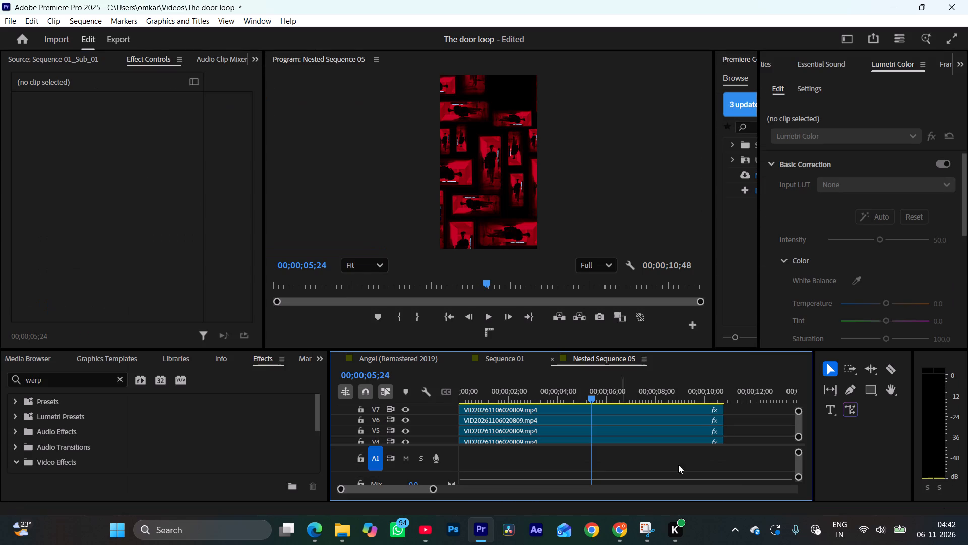
Duplicate the clip on track V18 onto the empty track V20 and select the duplicate.
{"action": "left_click_drag", "start_coordinate": [800, 422], "coordinate": [798, 409]}
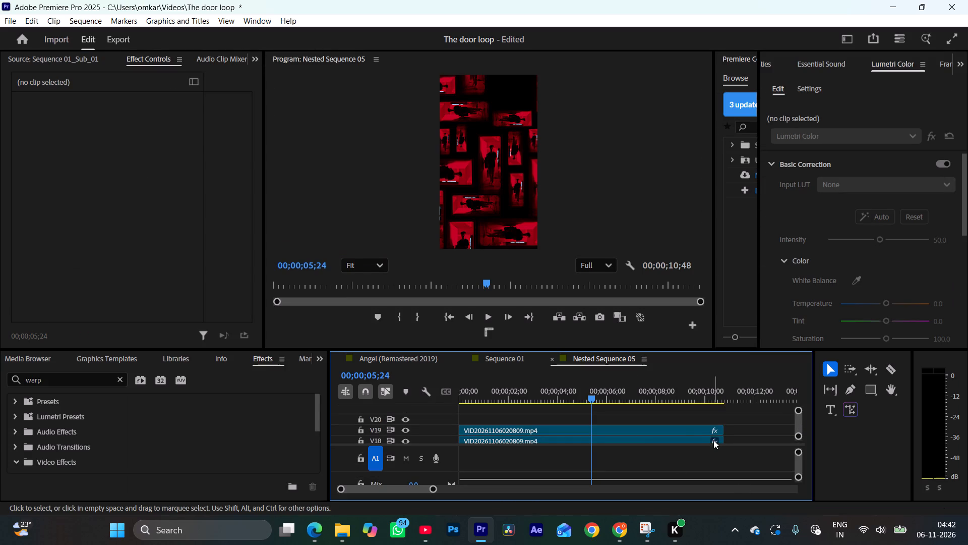
{"action": "left_click", "coordinate": [691, 428]}
{"action": "left_click", "coordinate": [651, 440]}
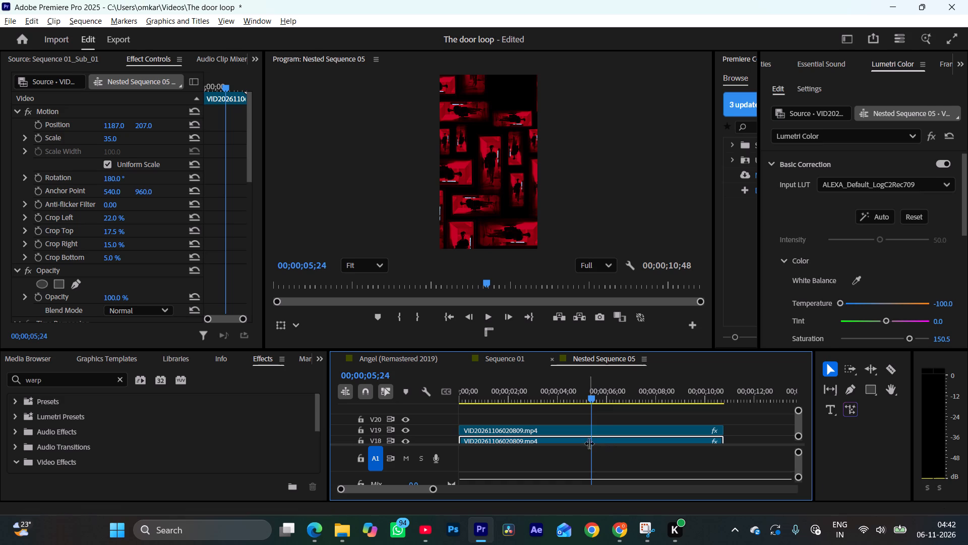
{"action": "left_click_drag", "start_coordinate": [586, 442], "coordinate": [586, 423], "text": "alt"}
{"action": "left_click", "coordinate": [580, 421]}
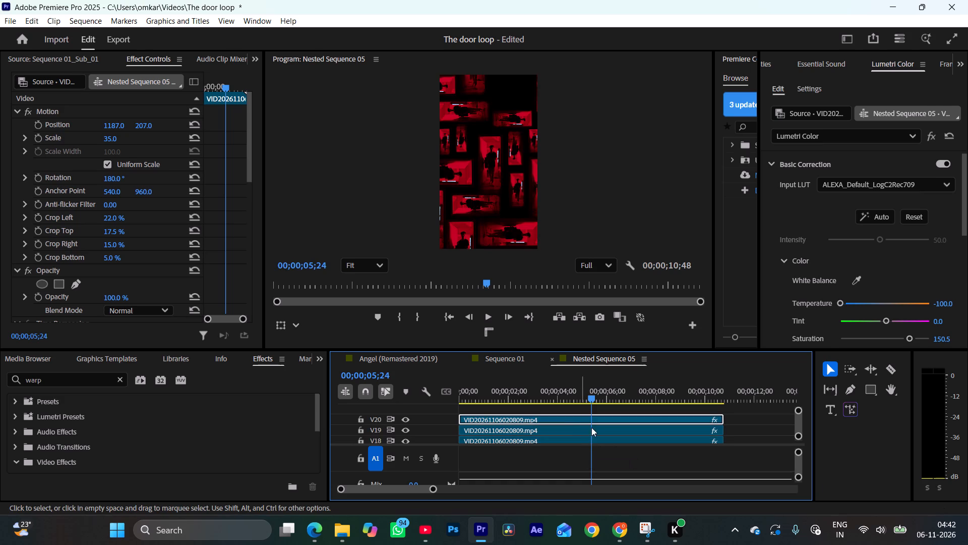
Move the V20 clip to a horizontal position of about 869 and set its rotation to 0°.
{"action": "left_click_drag", "start_coordinate": [117, 125], "coordinate": [89, 131]}
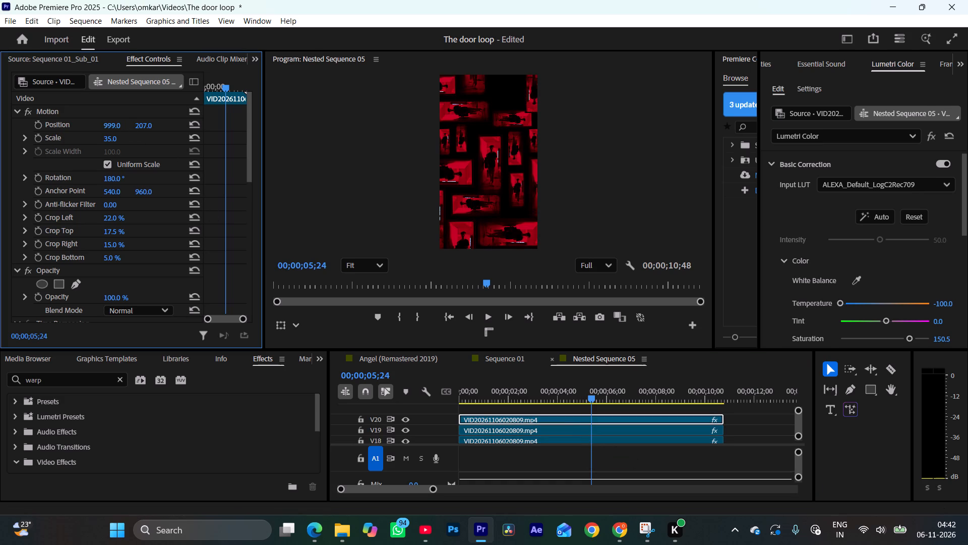
{"action": "left_click_drag", "start_coordinate": [89, 131], "coordinate": [120, 124]}
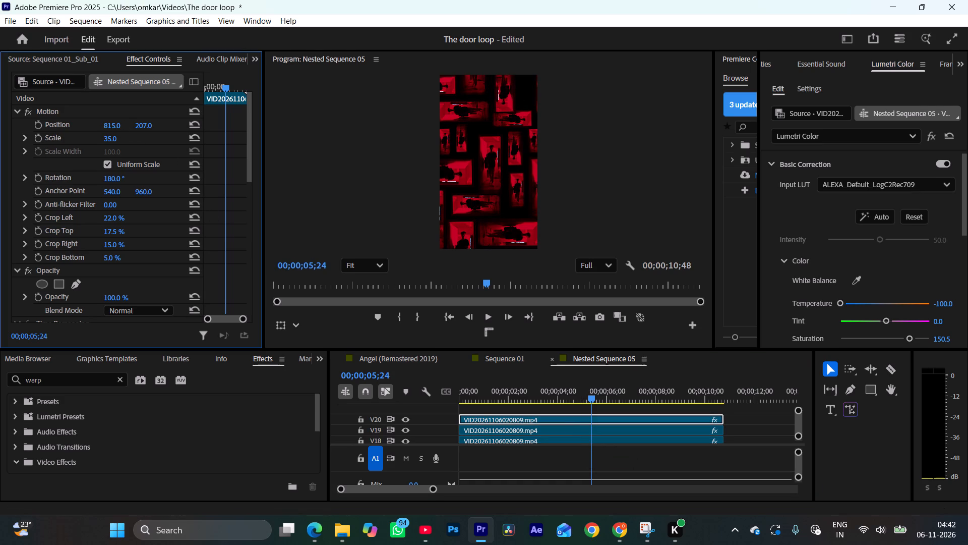
{"action": "left_click_drag", "start_coordinate": [120, 124], "coordinate": [153, 125]}
{"action": "left_click", "coordinate": [112, 180]}
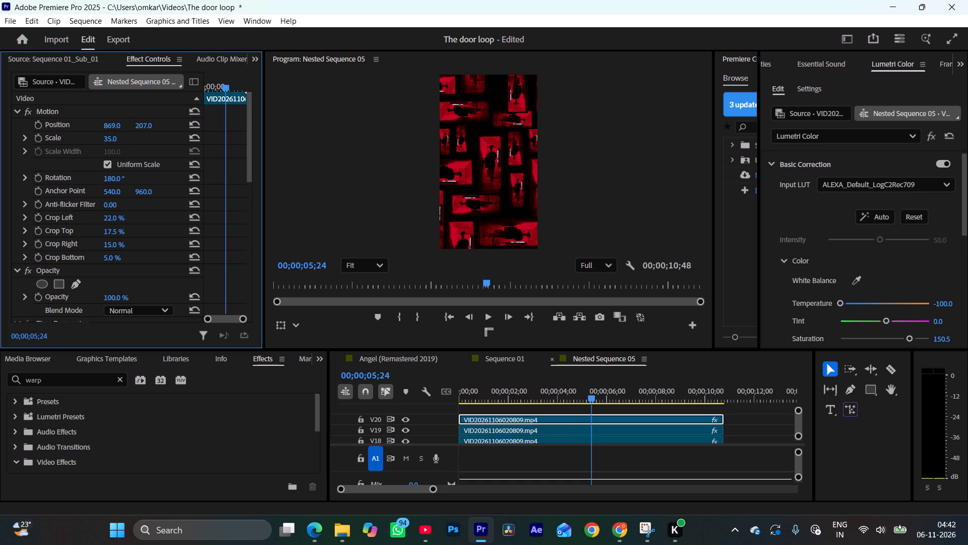
{"action": "key", "text": "0"}
{"action": "key", "text": "Return"}
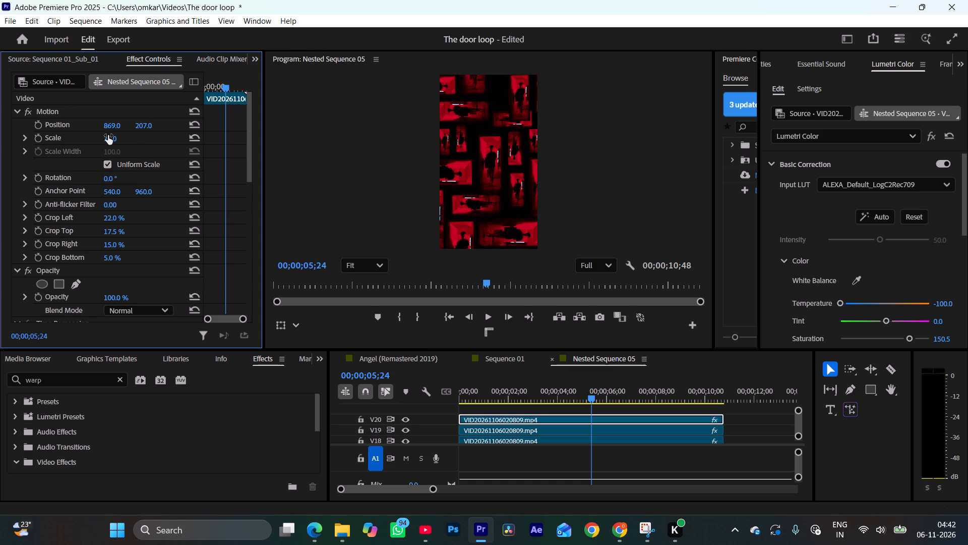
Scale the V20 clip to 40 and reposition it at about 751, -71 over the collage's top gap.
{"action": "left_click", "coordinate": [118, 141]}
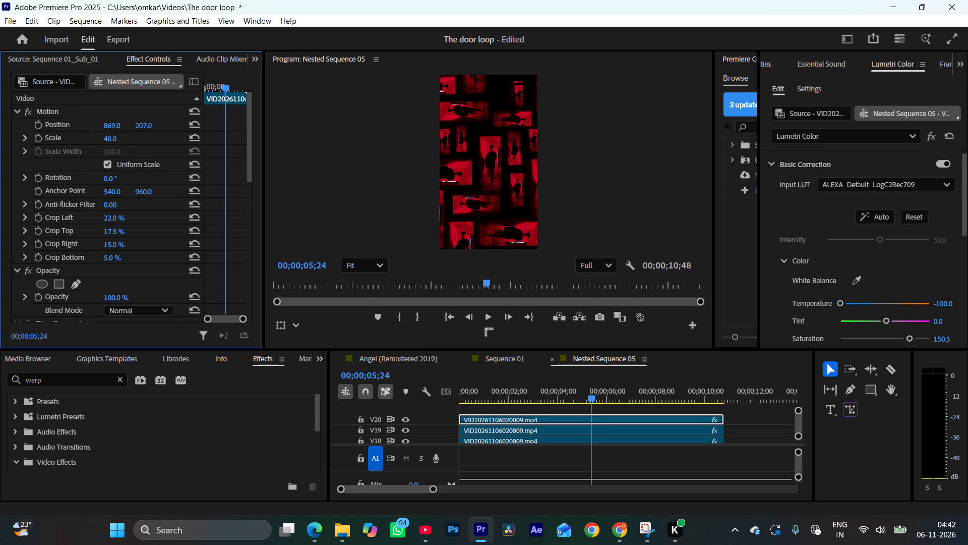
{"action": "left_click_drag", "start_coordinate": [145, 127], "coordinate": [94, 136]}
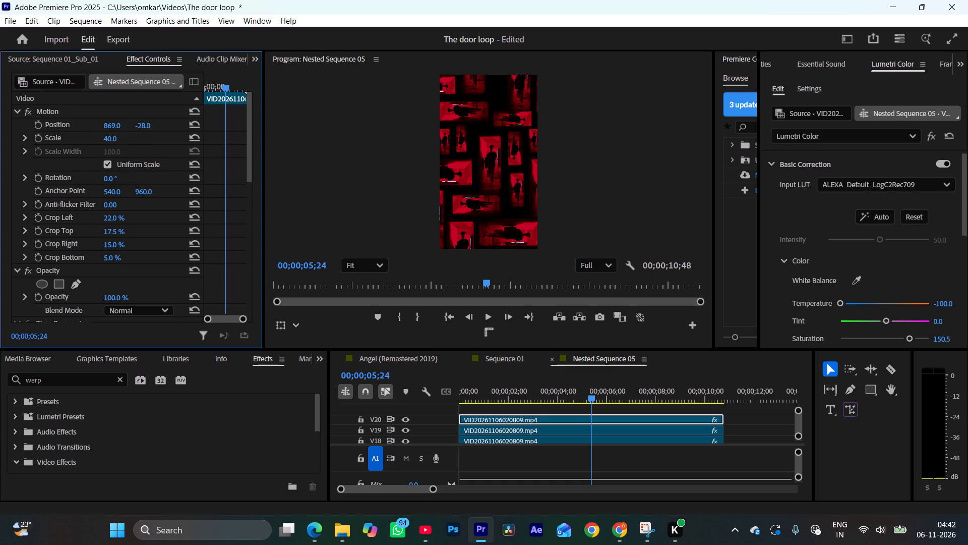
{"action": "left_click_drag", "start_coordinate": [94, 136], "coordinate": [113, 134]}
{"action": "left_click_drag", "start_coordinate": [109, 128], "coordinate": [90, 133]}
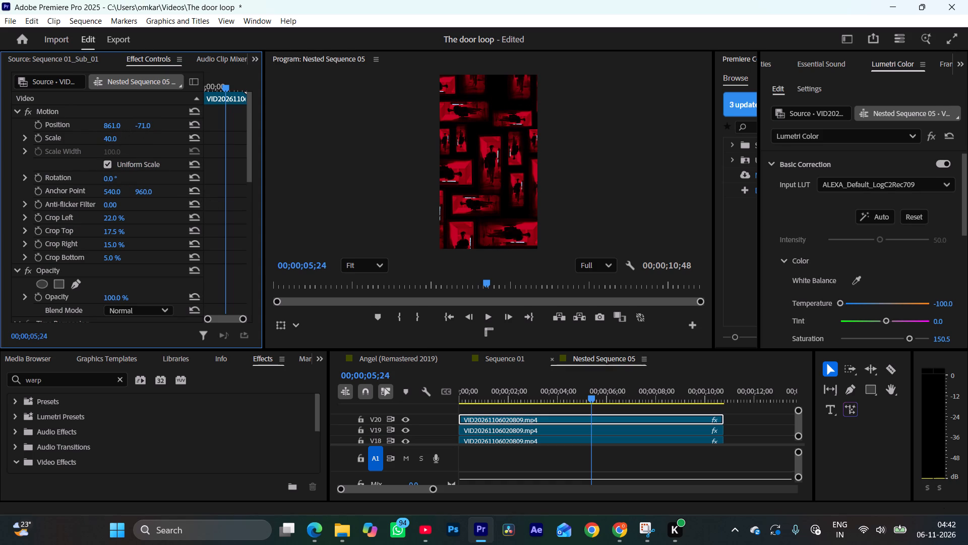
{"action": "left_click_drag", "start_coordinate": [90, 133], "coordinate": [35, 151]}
Set the V20 clip's scale to 50 and reposition it at about 782, -104 in the collage's top gap.
{"action": "left_click", "coordinate": [112, 136]}
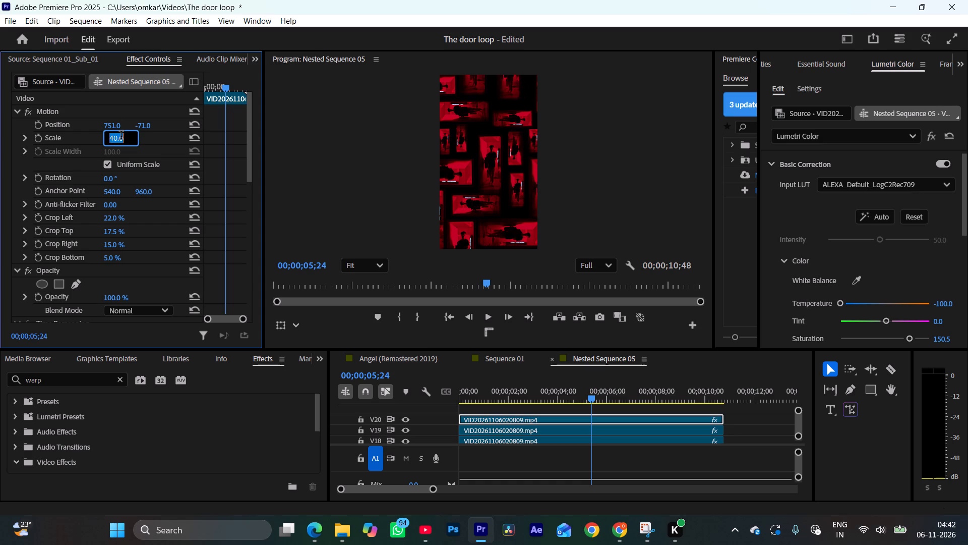
{"action": "type", "text": "50"}
{"action": "key", "text": "Return"}
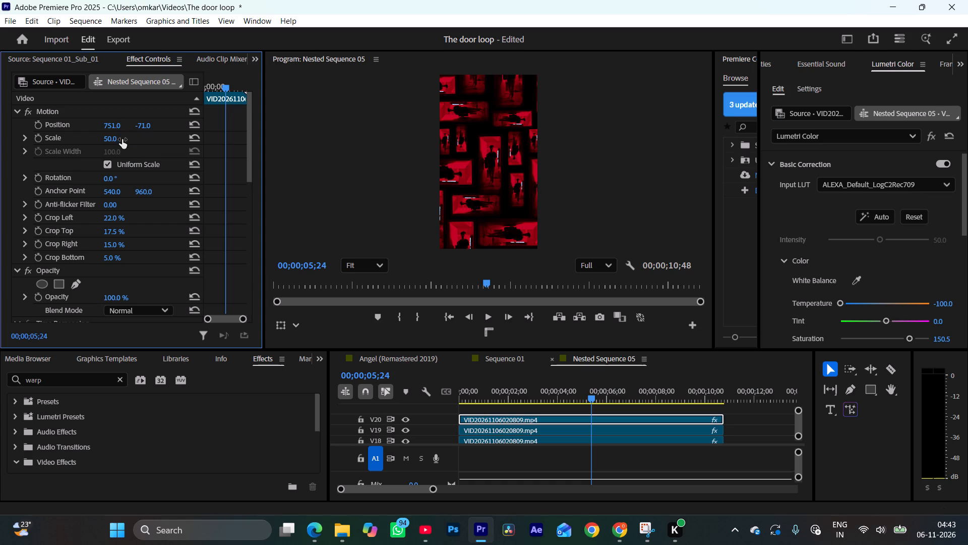
{"action": "left_click_drag", "start_coordinate": [136, 126], "coordinate": [167, 121]}
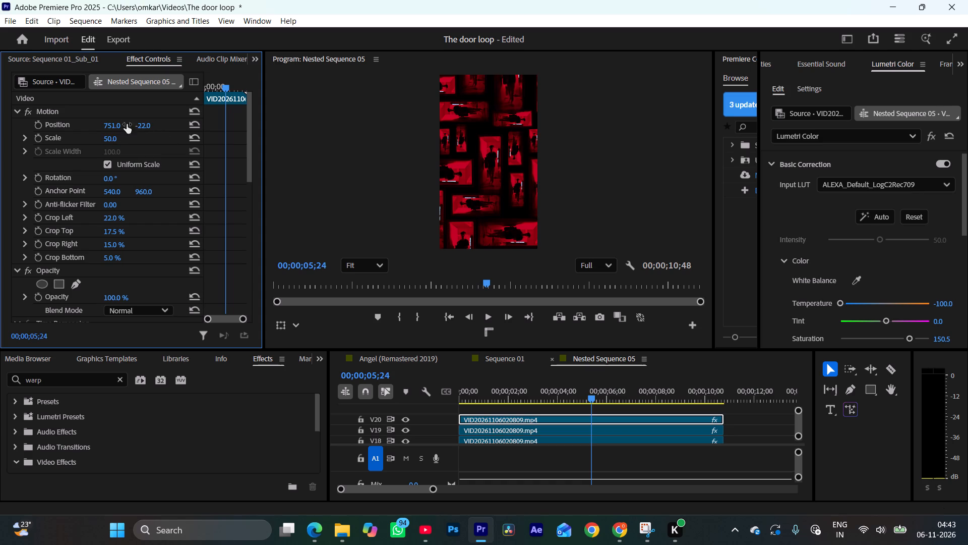
{"action": "key", "text": "ctrl+z"}
{"action": "left_click_drag", "start_coordinate": [107, 125], "coordinate": [170, 120]}
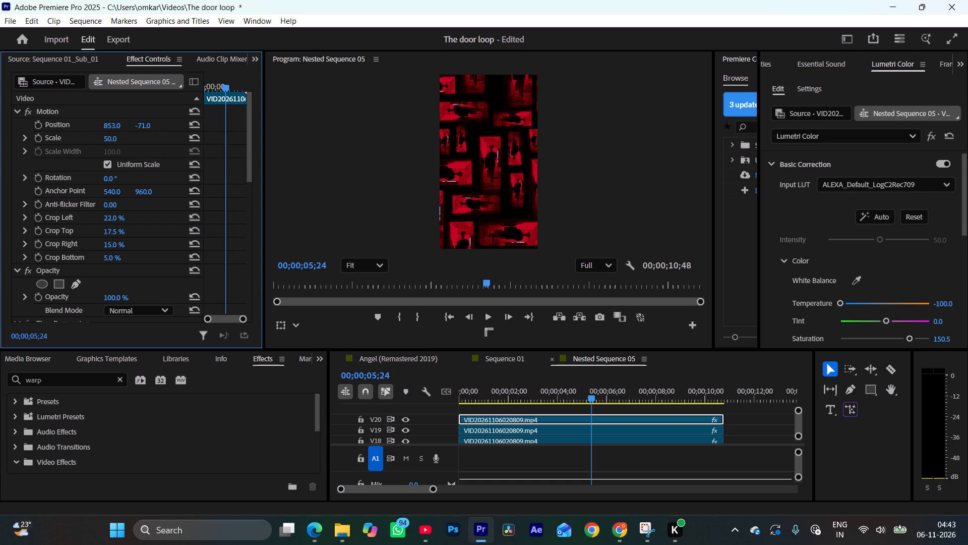
{"action": "left_click_drag", "start_coordinate": [170, 120], "coordinate": [170, 121]}
{"action": "left_click_drag", "start_coordinate": [144, 124], "coordinate": [114, 134]}
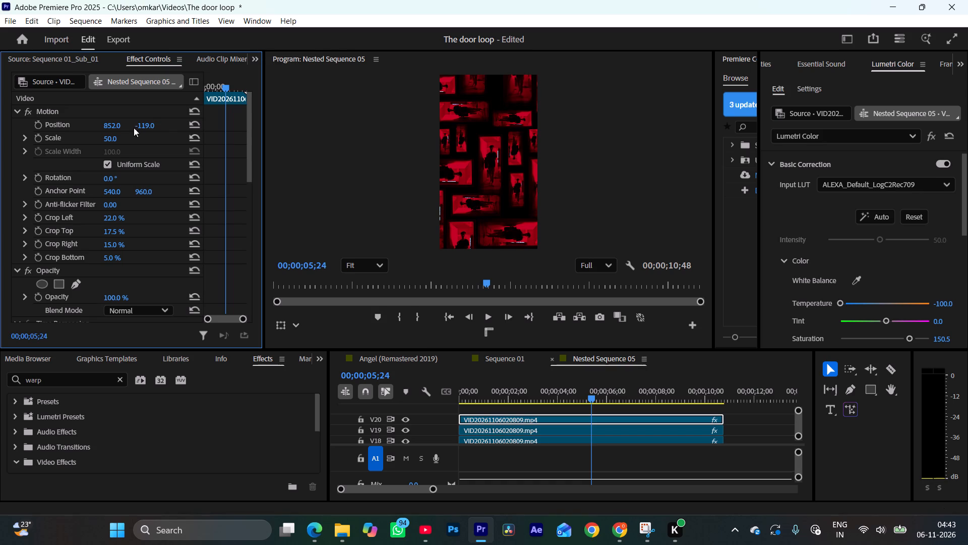
{"action": "left_click_drag", "start_coordinate": [111, 127], "coordinate": [56, 145]}
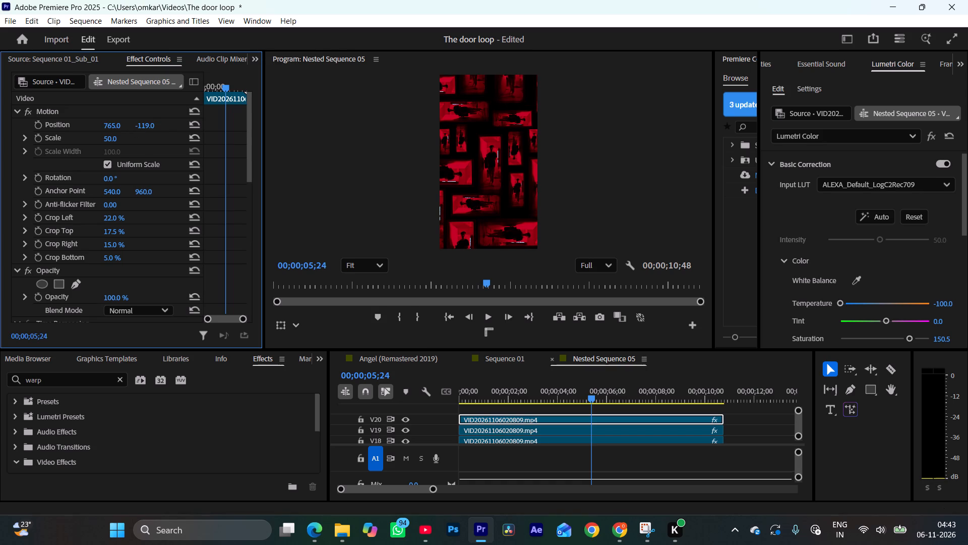
{"action": "left_click_drag", "start_coordinate": [56, 145], "coordinate": [67, 142]}
{"action": "left_click_drag", "start_coordinate": [139, 125], "coordinate": [147, 124]}
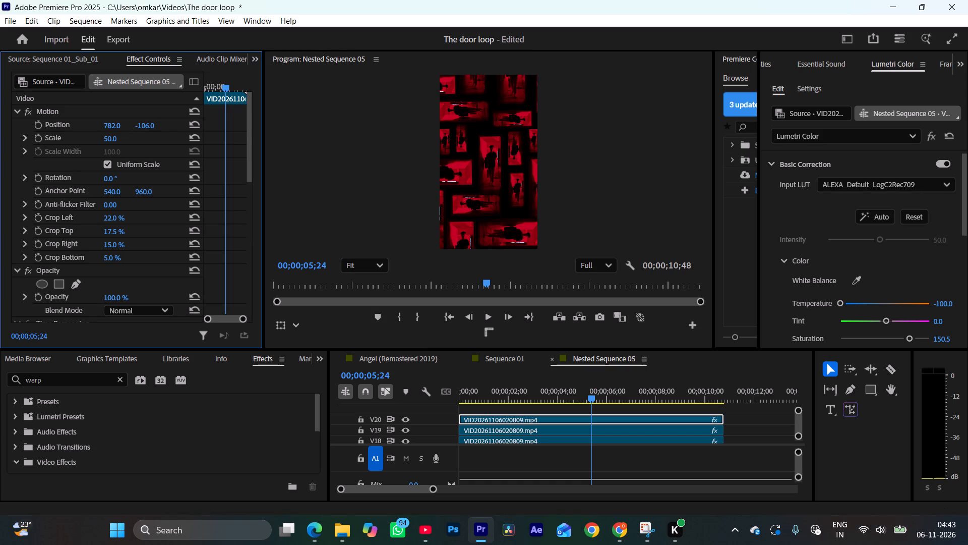
{"action": "left_click_drag", "start_coordinate": [147, 124], "coordinate": [148, 124]}
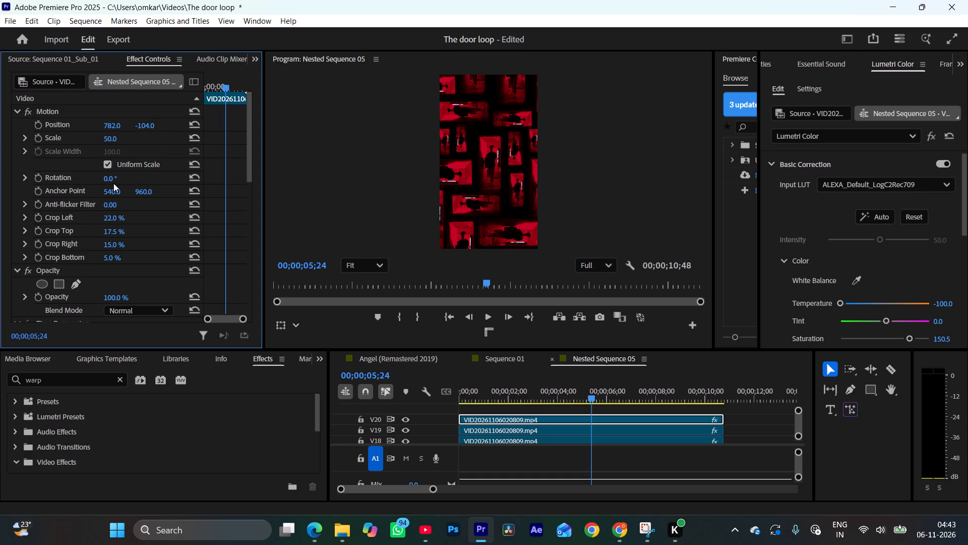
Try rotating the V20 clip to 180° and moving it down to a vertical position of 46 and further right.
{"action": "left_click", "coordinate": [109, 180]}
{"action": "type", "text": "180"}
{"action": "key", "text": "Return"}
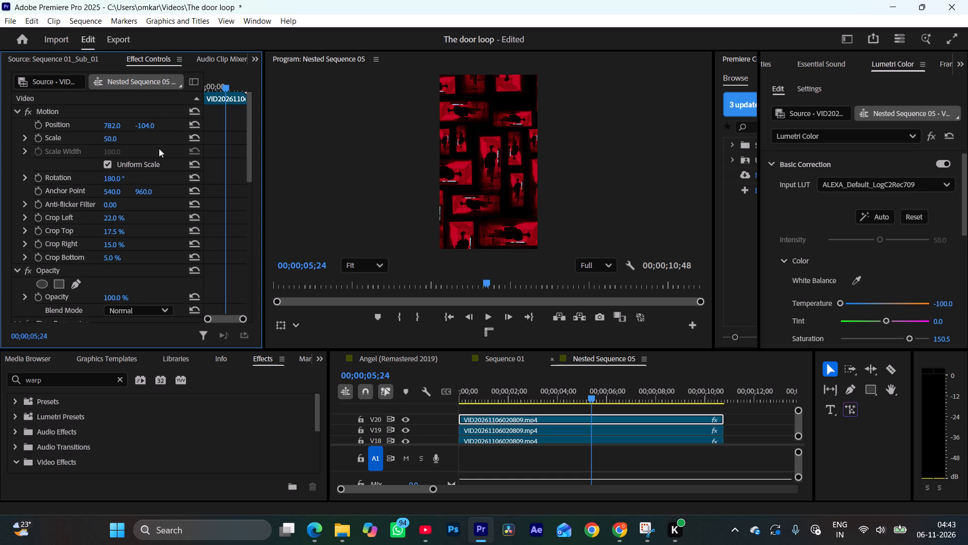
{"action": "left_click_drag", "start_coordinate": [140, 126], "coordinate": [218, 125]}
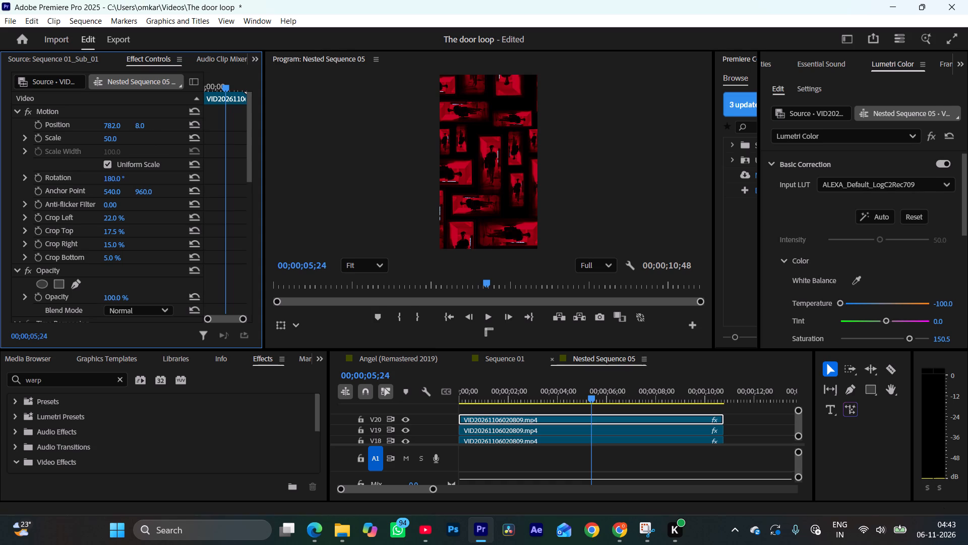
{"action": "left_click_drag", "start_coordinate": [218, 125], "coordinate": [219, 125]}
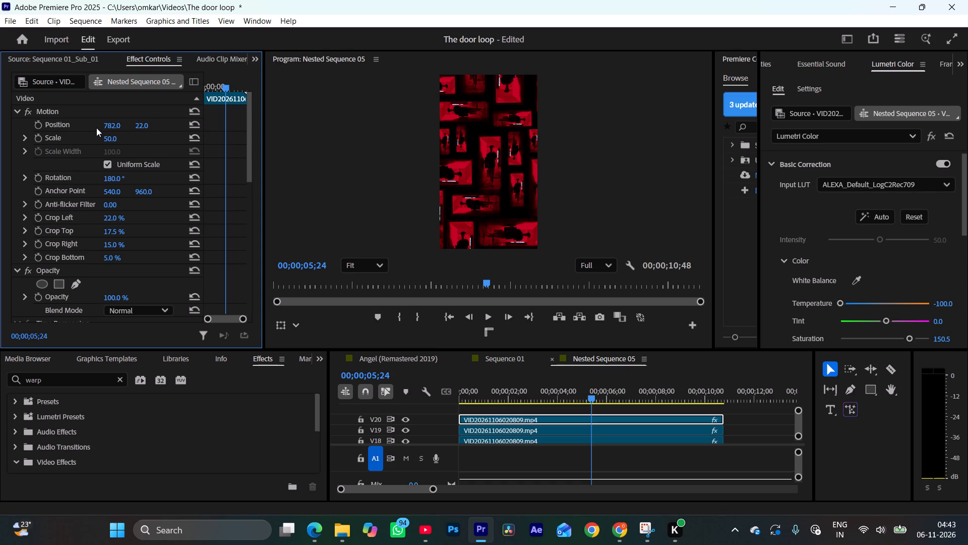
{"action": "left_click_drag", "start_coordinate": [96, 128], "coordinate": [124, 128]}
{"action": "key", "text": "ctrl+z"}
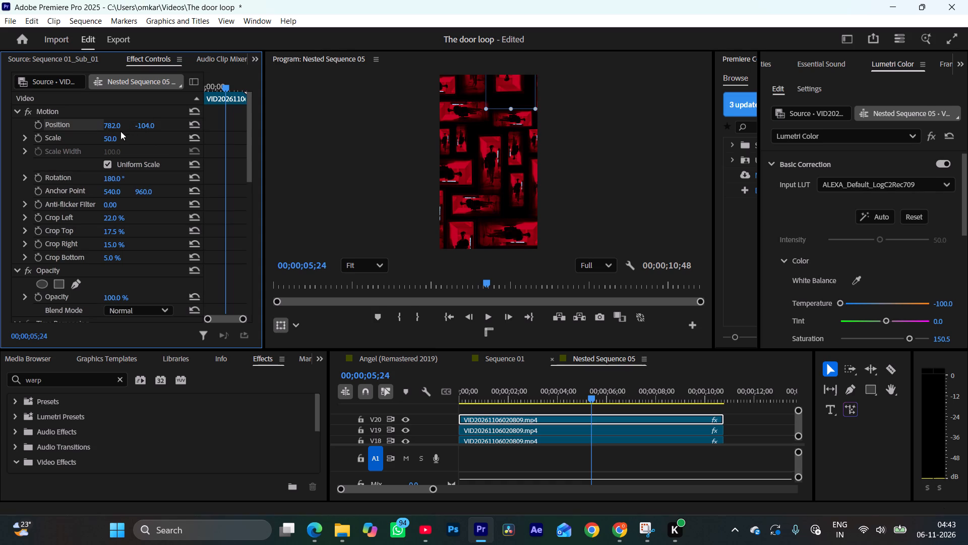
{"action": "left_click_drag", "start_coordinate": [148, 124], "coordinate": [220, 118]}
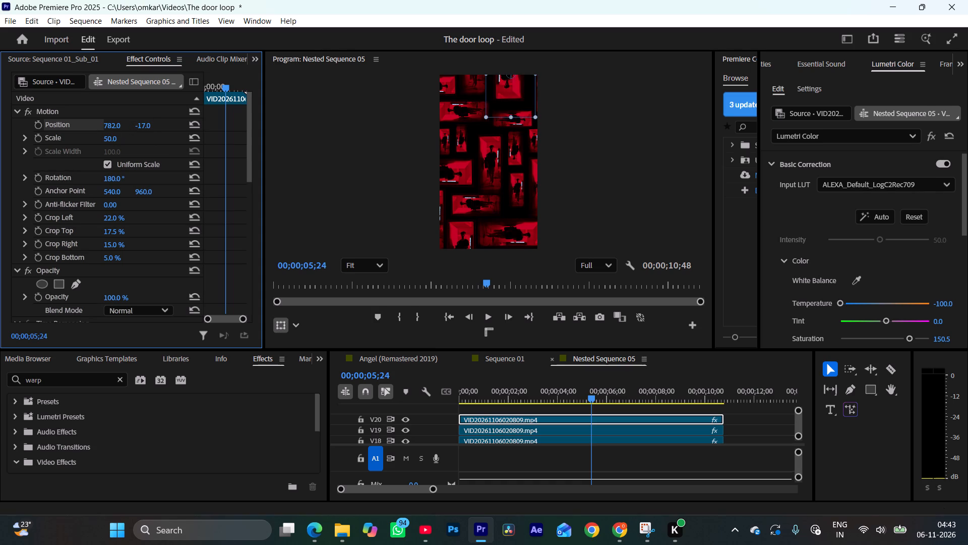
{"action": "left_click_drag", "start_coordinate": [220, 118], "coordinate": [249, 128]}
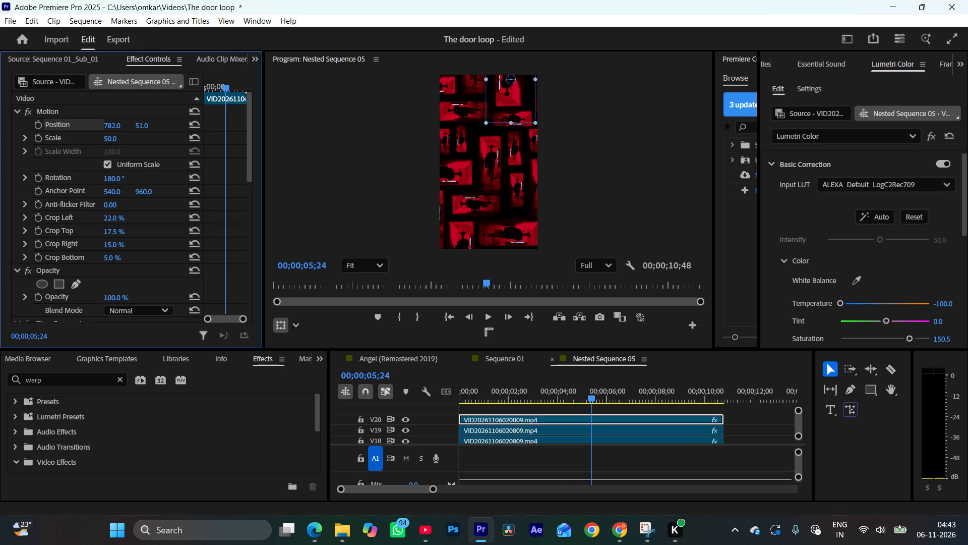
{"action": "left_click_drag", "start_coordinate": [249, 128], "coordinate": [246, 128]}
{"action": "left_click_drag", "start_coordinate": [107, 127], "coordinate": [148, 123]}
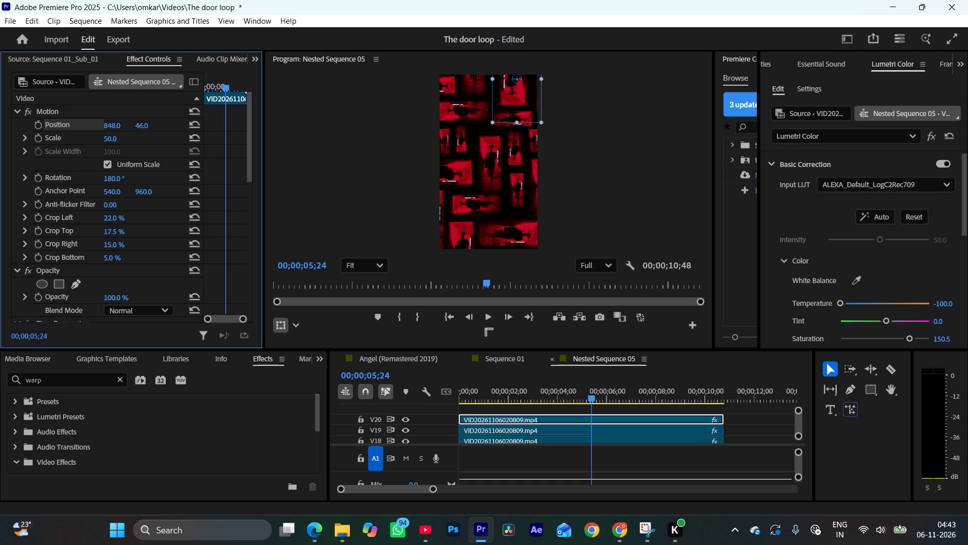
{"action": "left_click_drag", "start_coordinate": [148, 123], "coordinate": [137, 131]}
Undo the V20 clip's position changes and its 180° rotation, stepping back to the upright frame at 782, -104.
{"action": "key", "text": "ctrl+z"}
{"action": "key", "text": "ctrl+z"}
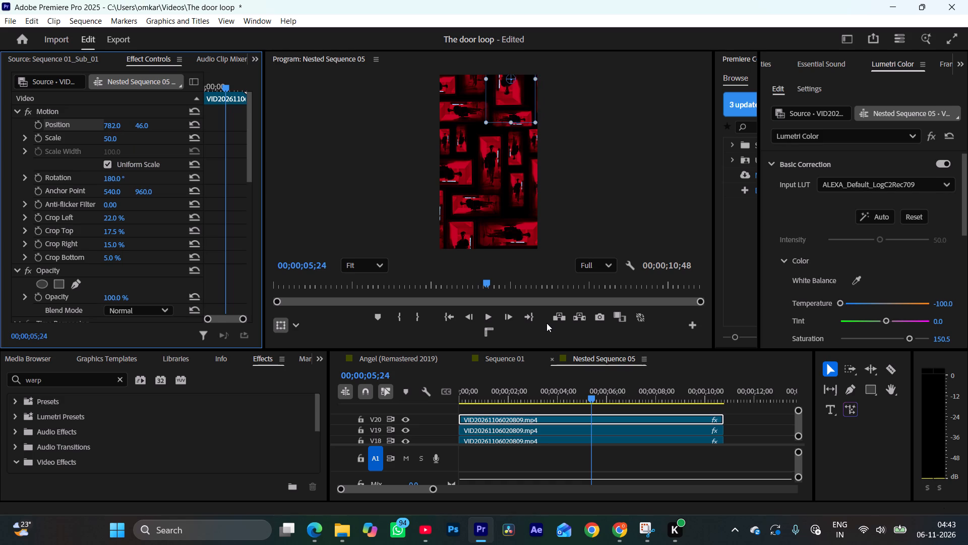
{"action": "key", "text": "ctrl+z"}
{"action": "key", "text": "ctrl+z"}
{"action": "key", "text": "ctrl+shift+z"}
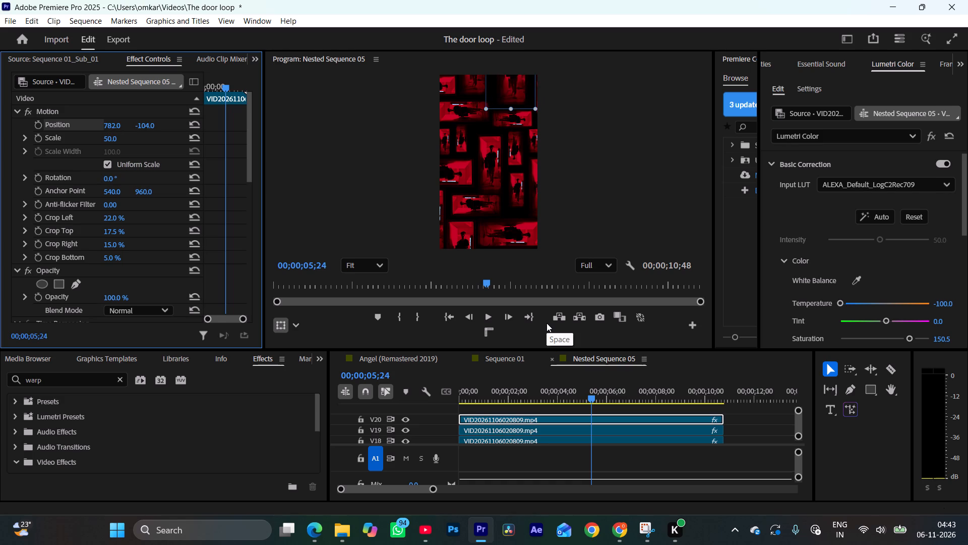
Fine-tune the V20 clip's vertical position to about -87.
{"action": "left_click_drag", "start_coordinate": [139, 127], "coordinate": [130, 128]}
{"action": "left_click_drag", "start_coordinate": [130, 128], "coordinate": [154, 121]}
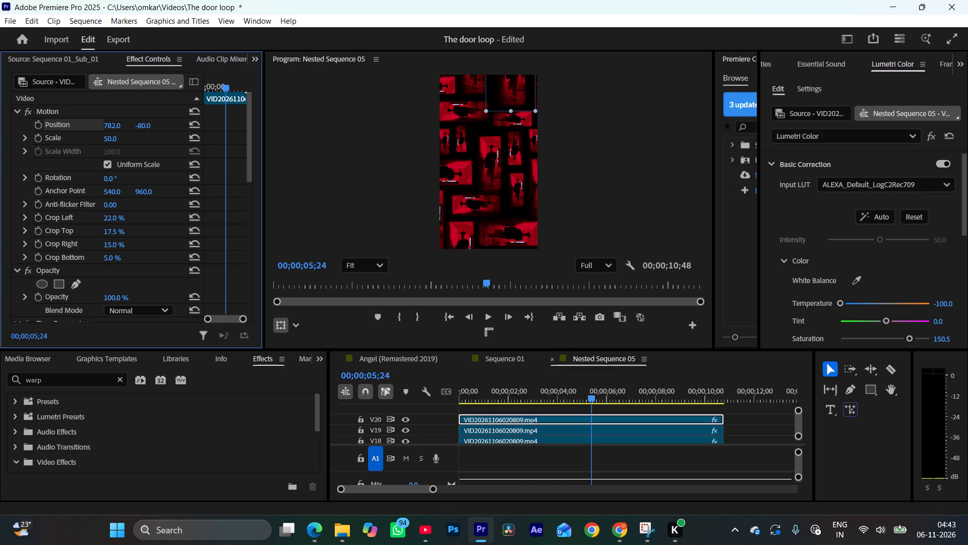
{"action": "left_click_drag", "start_coordinate": [154, 121], "coordinate": [149, 122]}
Switch to Sequence 01 and scrub back and forth through it to examine the collage during the zoom and rotation animation.
{"action": "double_click", "coordinate": [588, 358]}
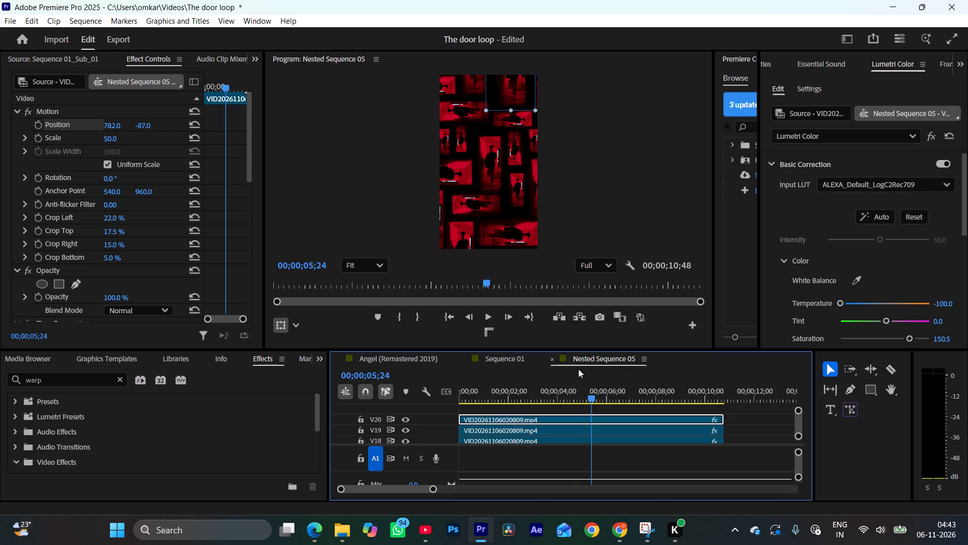
{"action": "left_click", "coordinate": [507, 358]}
{"action": "left_click_drag", "start_coordinate": [581, 393], "coordinate": [562, 398]}
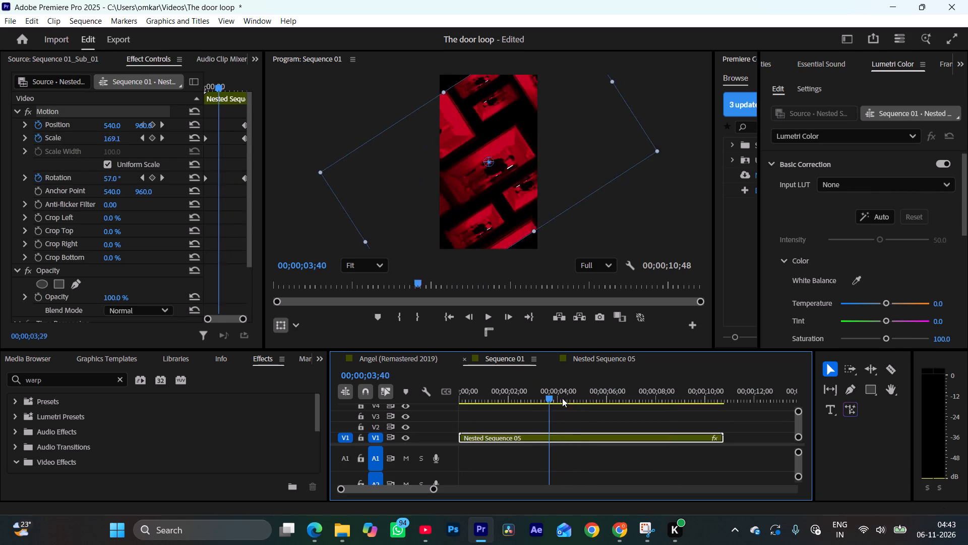
{"action": "left_click_drag", "start_coordinate": [562, 398], "coordinate": [716, 390]}
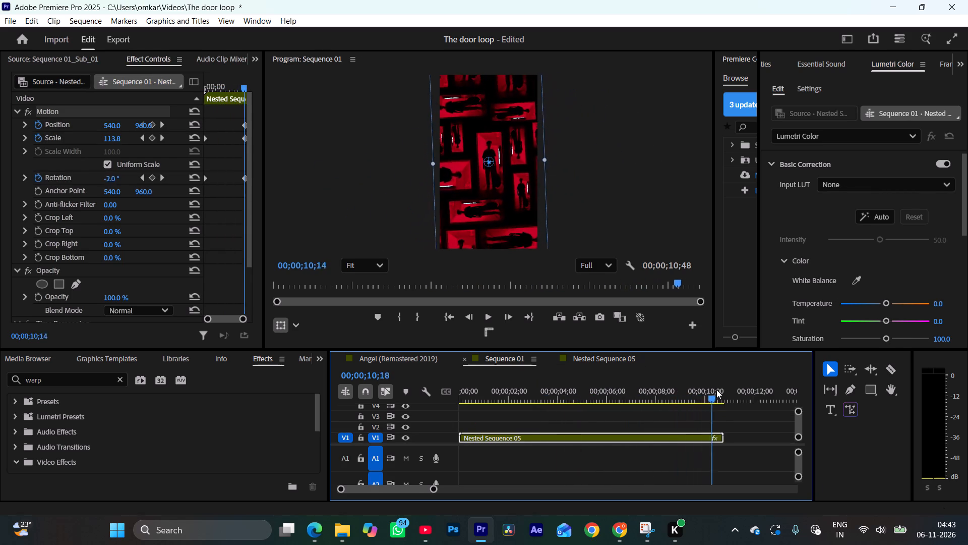
{"action": "left_click_drag", "start_coordinate": [716, 390], "coordinate": [568, 405]}
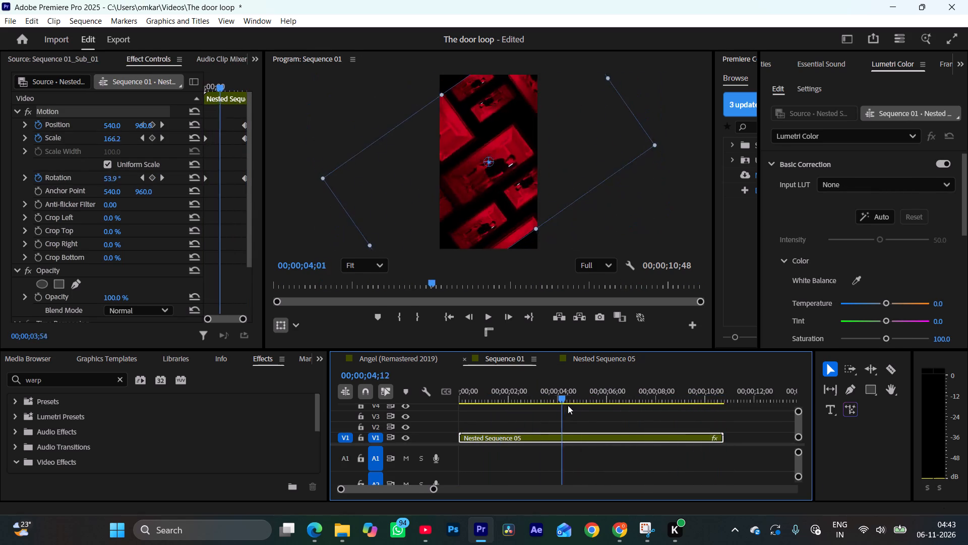
{"action": "left_click_drag", "start_coordinate": [568, 405], "coordinate": [499, 417]}
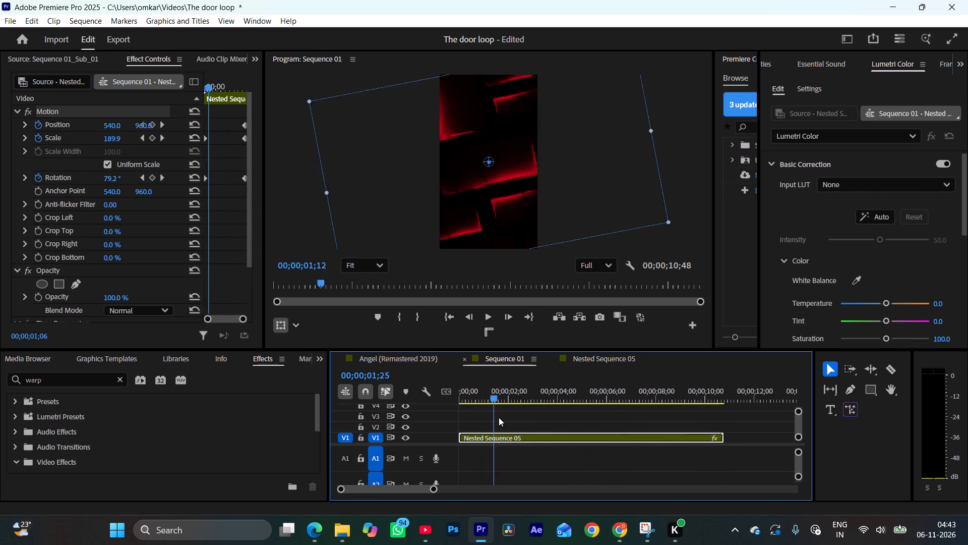
{"action": "left_click_drag", "start_coordinate": [499, 417], "coordinate": [527, 424]}
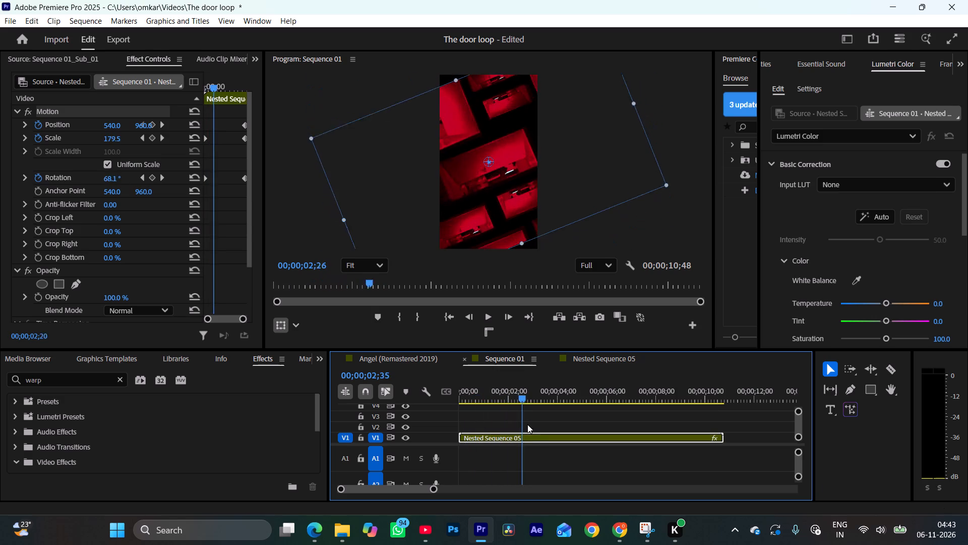
{"action": "left_click_drag", "start_coordinate": [527, 424], "coordinate": [592, 413]}
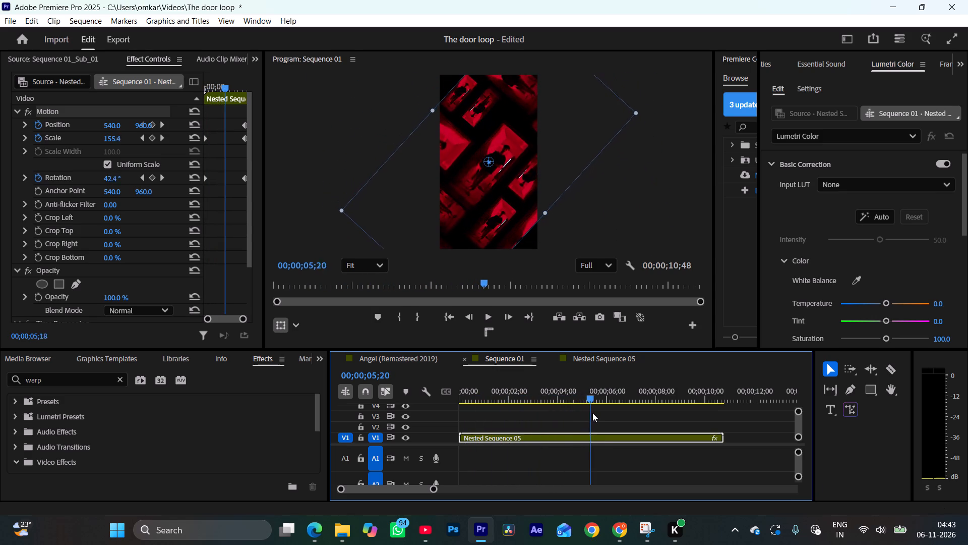
{"action": "left_click_drag", "start_coordinate": [592, 413], "coordinate": [644, 402]}
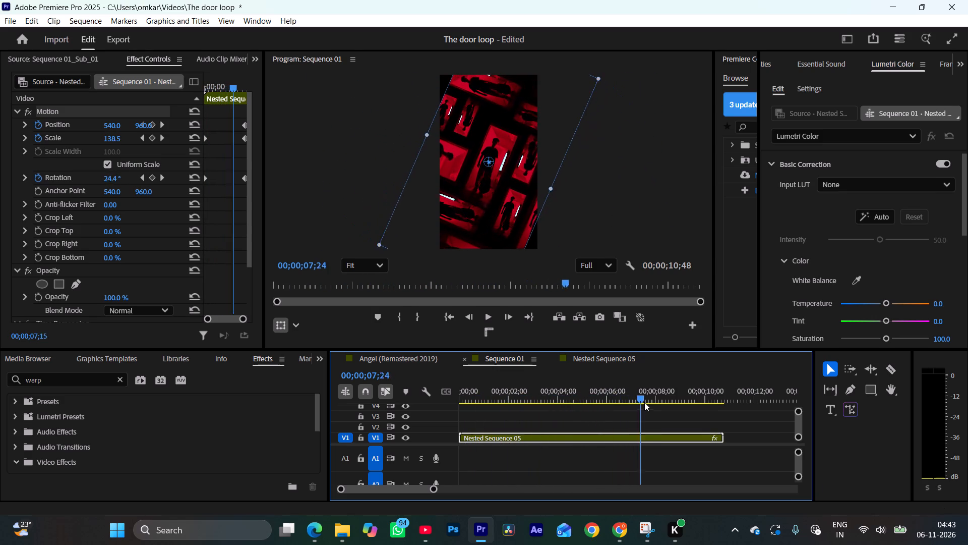
Scrub back and forth through Sequence 01 to examine how the collage fills the frame during the zoom and rotation.
{"action": "left_click_drag", "start_coordinate": [644, 402], "coordinate": [582, 416]}
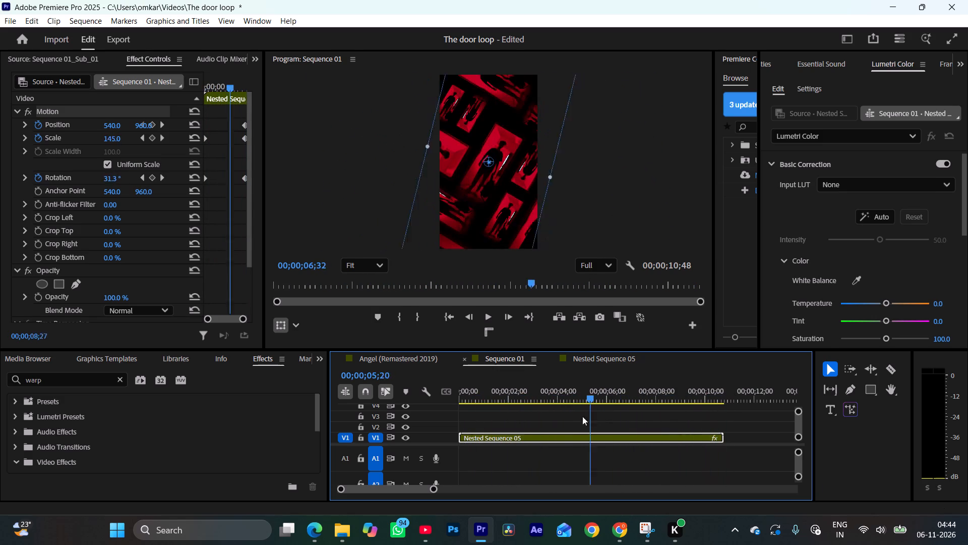
{"action": "left_click_drag", "start_coordinate": [582, 416], "coordinate": [548, 447]}
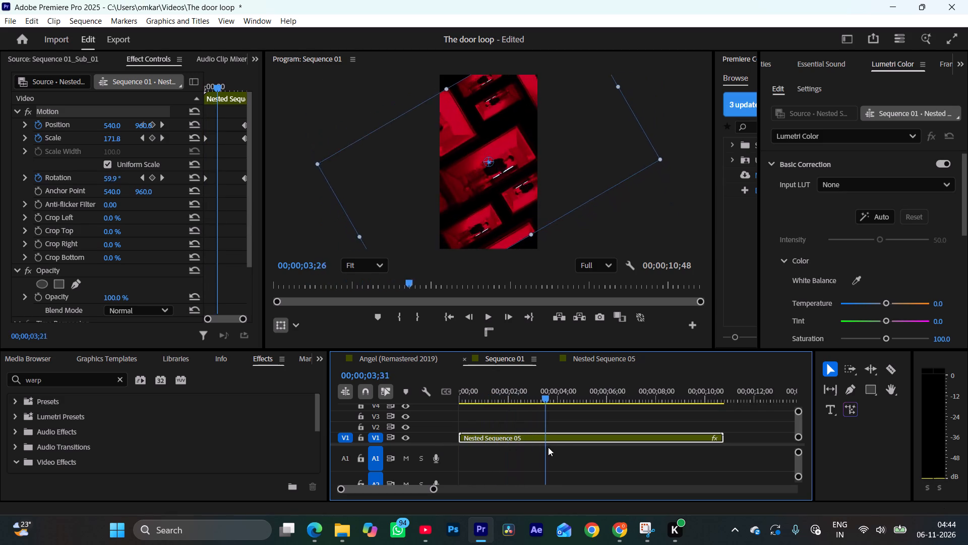
{"action": "left_click_drag", "start_coordinate": [548, 447], "coordinate": [704, 437]}
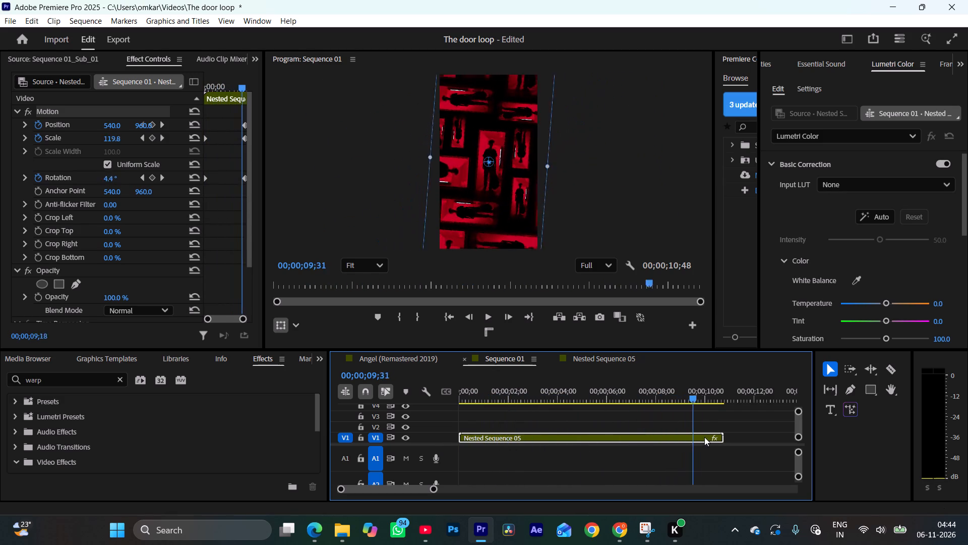
{"action": "left_click_drag", "start_coordinate": [704, 437], "coordinate": [612, 424]}
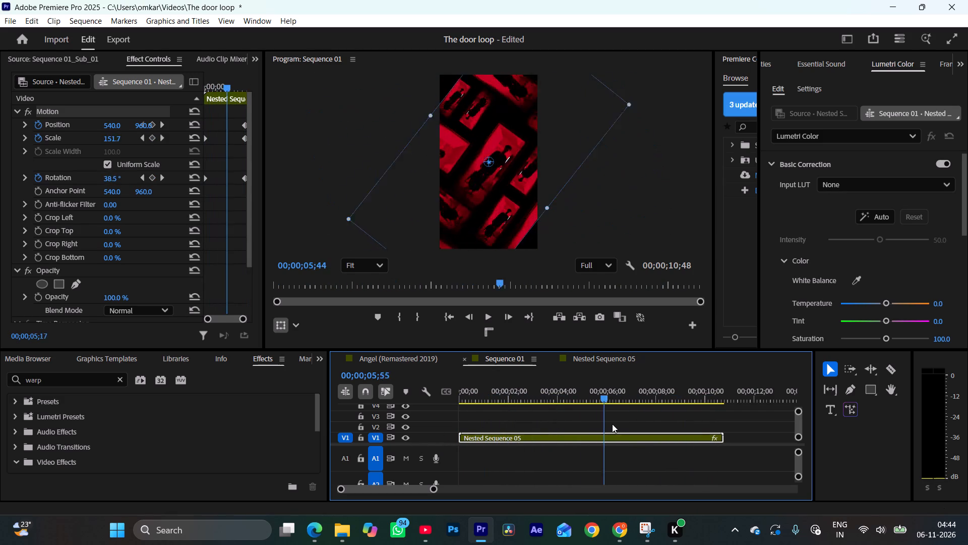
{"action": "left_click_drag", "start_coordinate": [612, 424], "coordinate": [495, 444]}
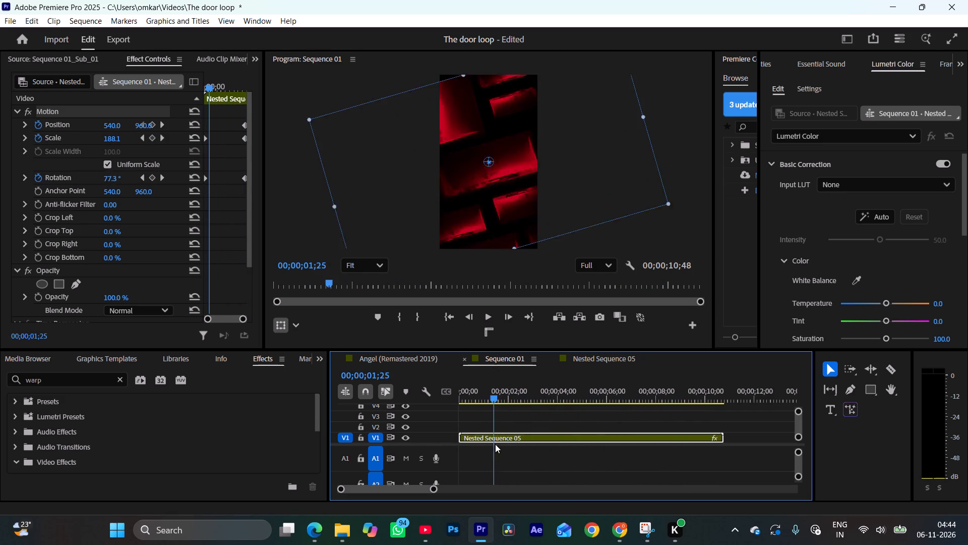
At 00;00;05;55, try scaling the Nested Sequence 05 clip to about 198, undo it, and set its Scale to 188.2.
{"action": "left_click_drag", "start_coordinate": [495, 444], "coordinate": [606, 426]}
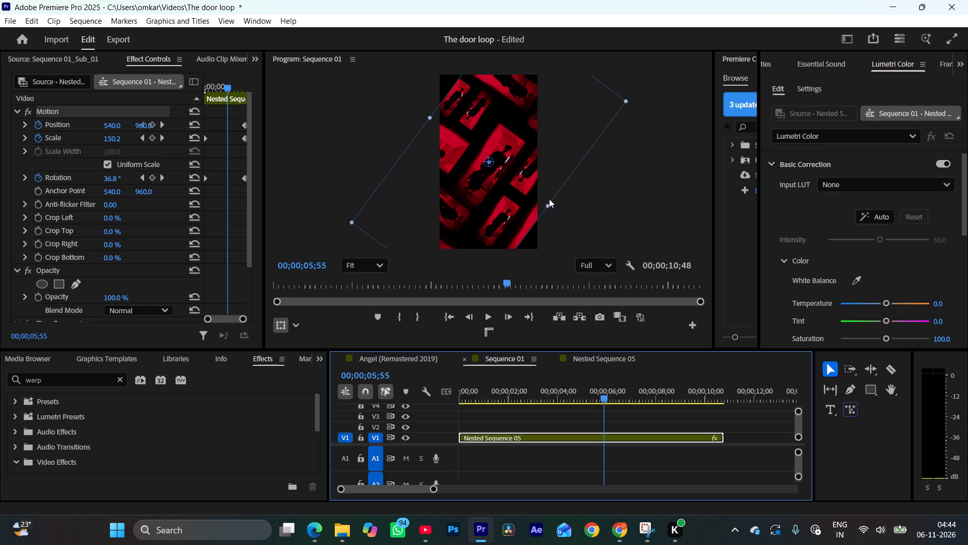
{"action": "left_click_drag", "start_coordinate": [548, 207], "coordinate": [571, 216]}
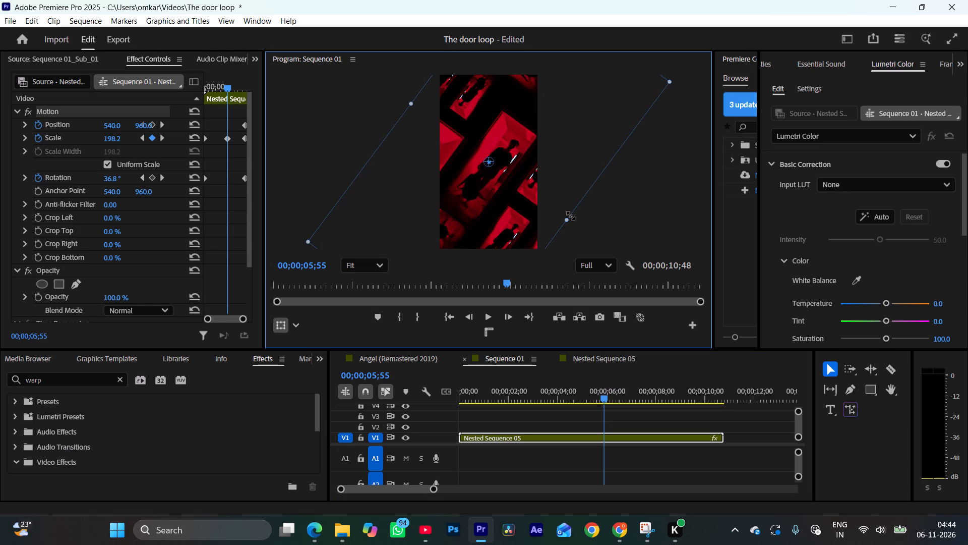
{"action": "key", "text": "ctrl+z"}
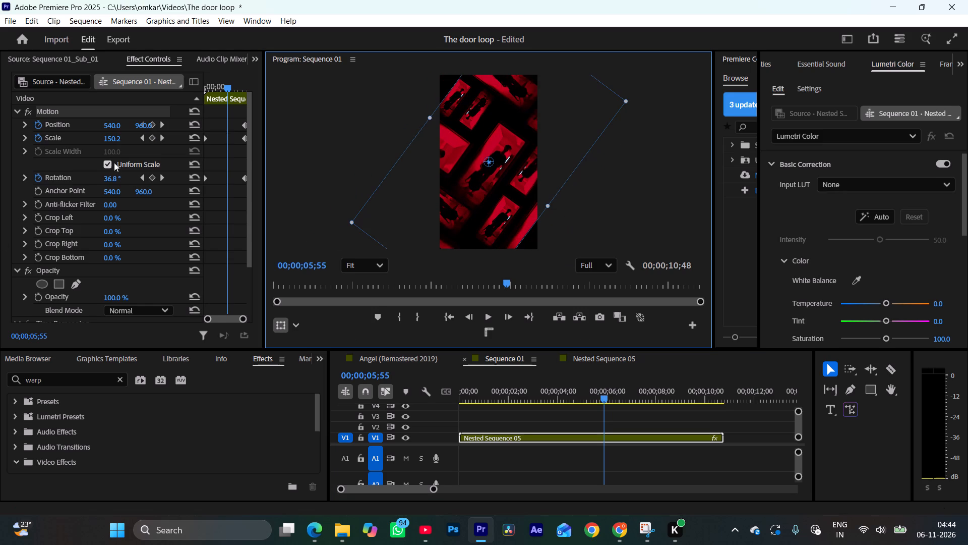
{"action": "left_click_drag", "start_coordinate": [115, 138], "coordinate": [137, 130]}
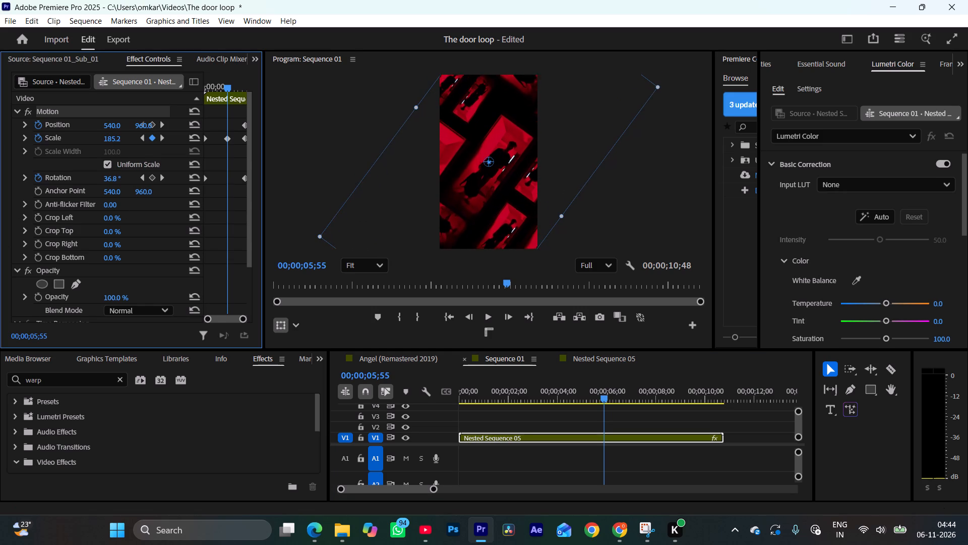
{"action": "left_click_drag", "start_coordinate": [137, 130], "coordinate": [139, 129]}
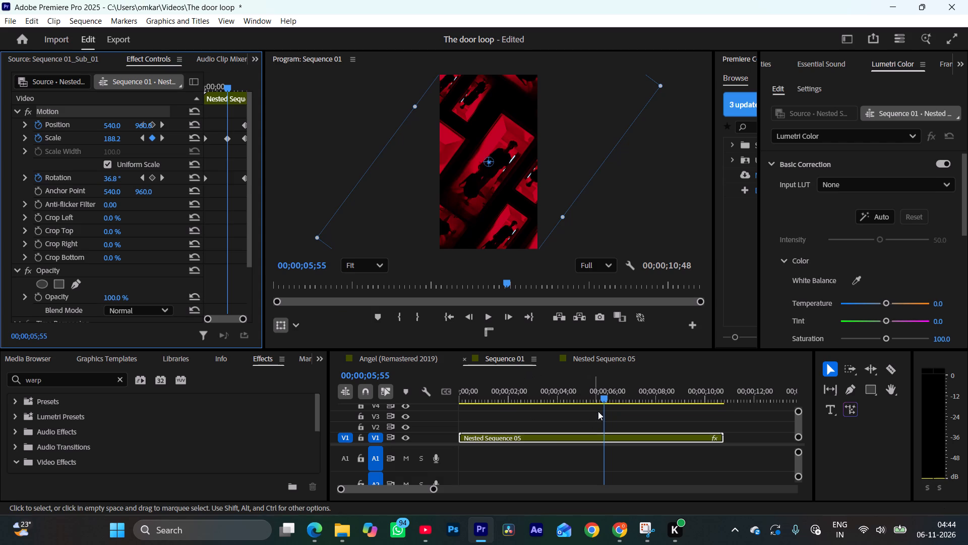
Scrub through Sequence 01 from near its start to its end to examine the zoom with the added Scale keyframe.
{"action": "left_click_drag", "start_coordinate": [590, 397], "coordinate": [521, 398]}
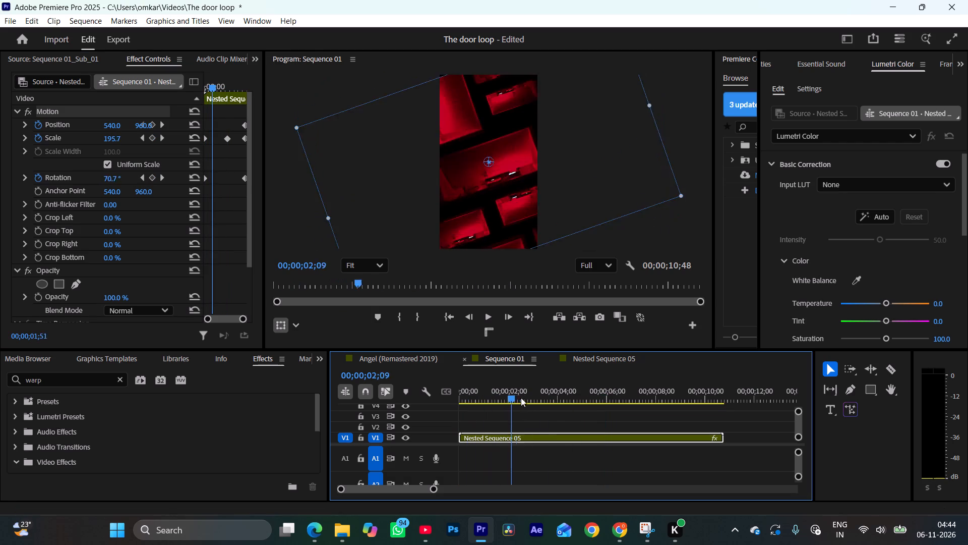
{"action": "left_click_drag", "start_coordinate": [521, 398], "coordinate": [660, 384]}
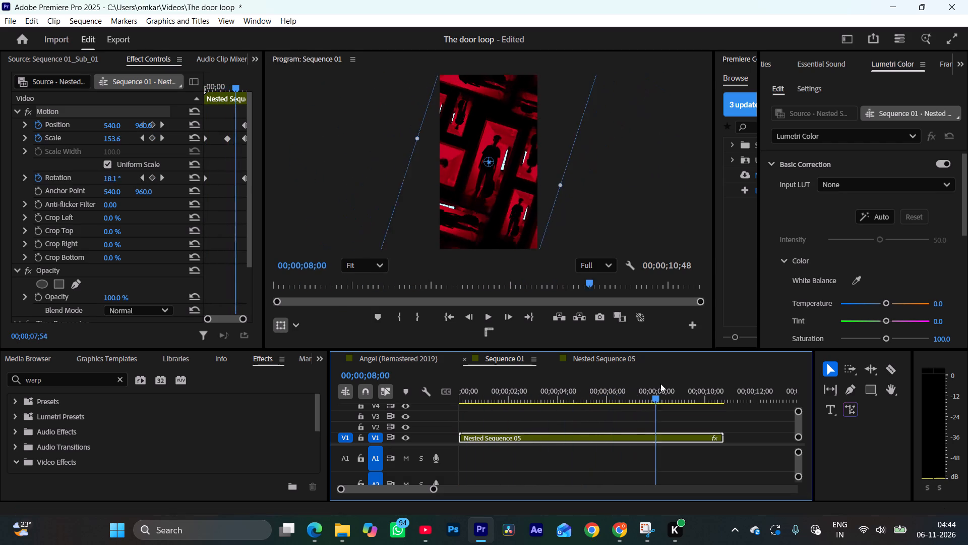
{"action": "left_click_drag", "start_coordinate": [660, 384], "coordinate": [475, 437]}
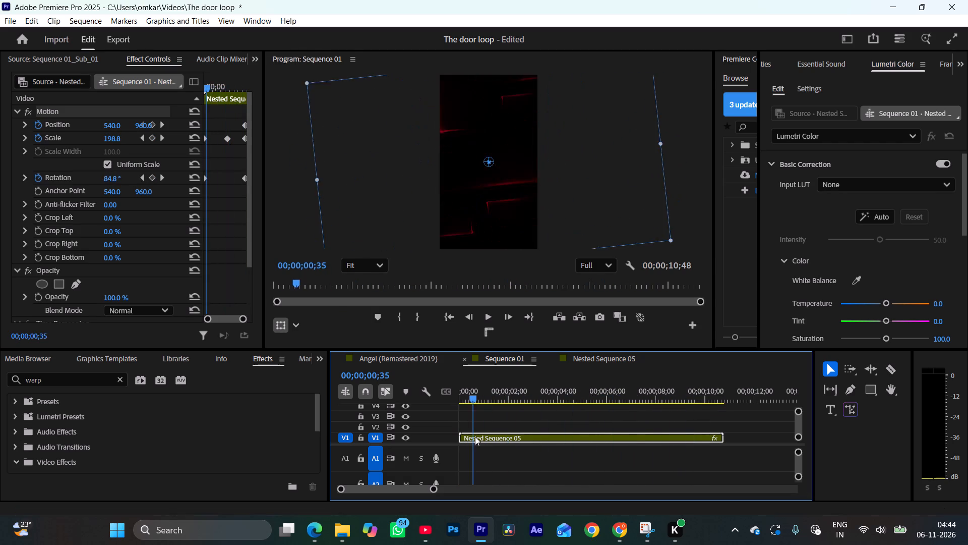
{"action": "left_click_drag", "start_coordinate": [475, 437], "coordinate": [654, 412]}
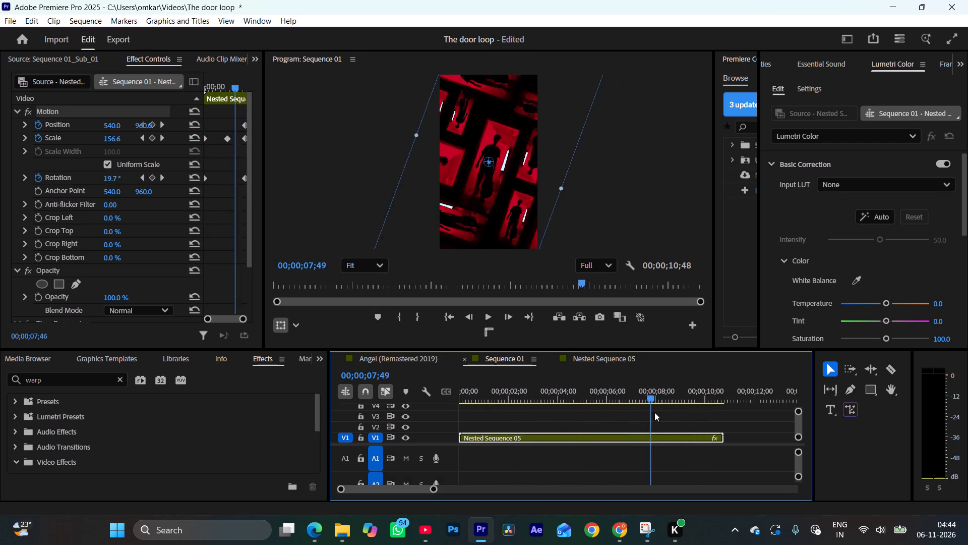
{"action": "left_click_drag", "start_coordinate": [654, 412], "coordinate": [716, 400]}
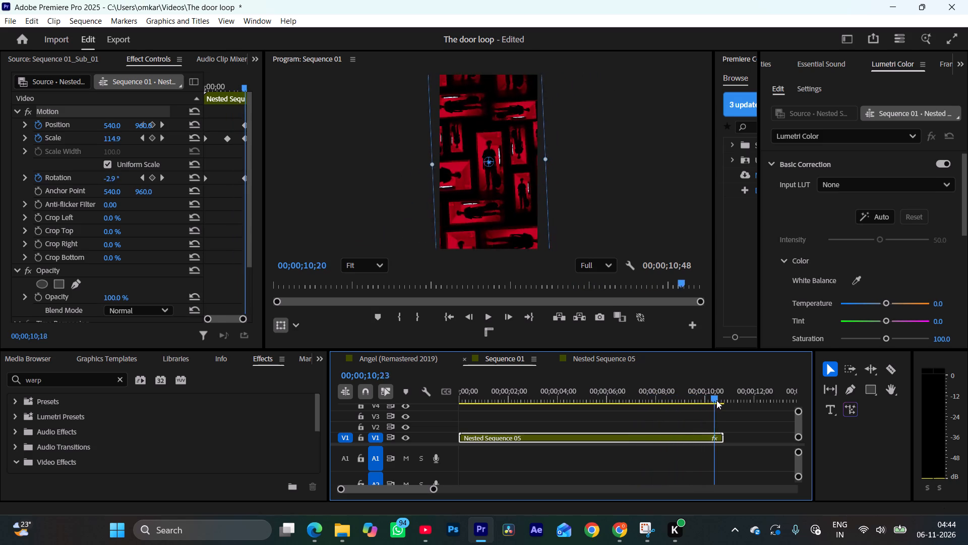
{"action": "left_click_drag", "start_coordinate": [716, 400], "coordinate": [549, 464]}
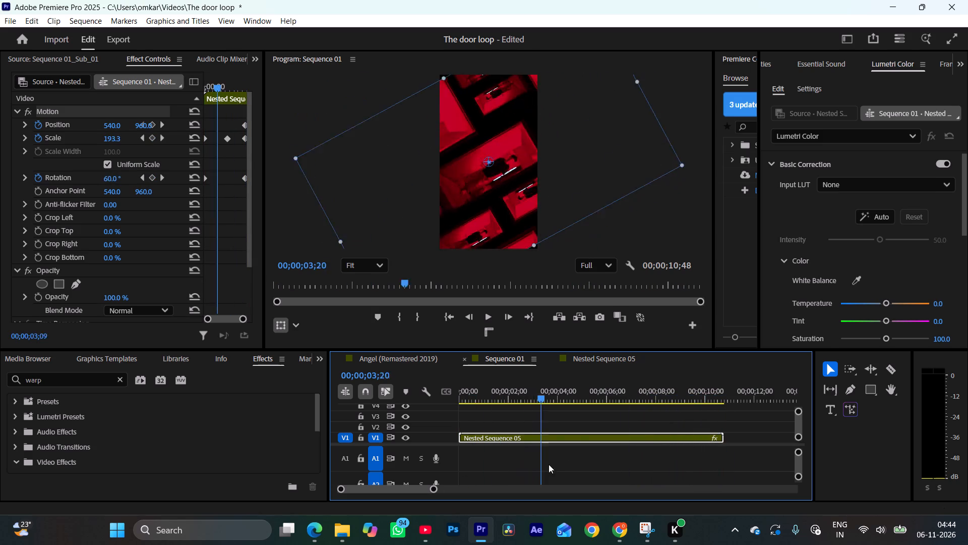
{"action": "left_click_drag", "start_coordinate": [549, 464], "coordinate": [633, 447]}
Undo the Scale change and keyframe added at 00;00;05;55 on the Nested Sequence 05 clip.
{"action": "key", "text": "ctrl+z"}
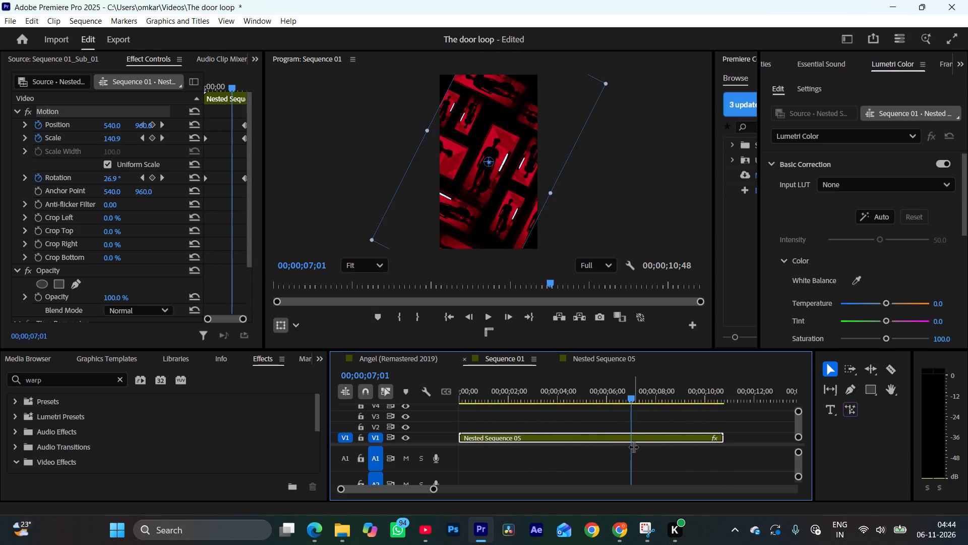
Scrub Sequence 01 again up to about 00;00;10;27 to review the collage animation toward its end.
{"action": "left_click_drag", "start_coordinate": [622, 395], "coordinate": [581, 409]}
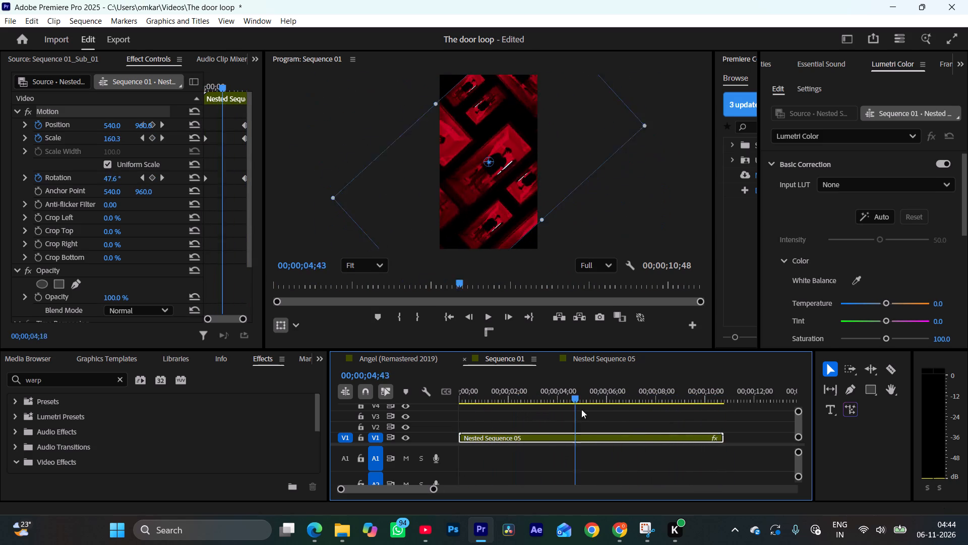
{"action": "left_click_drag", "start_coordinate": [581, 409], "coordinate": [644, 397]}
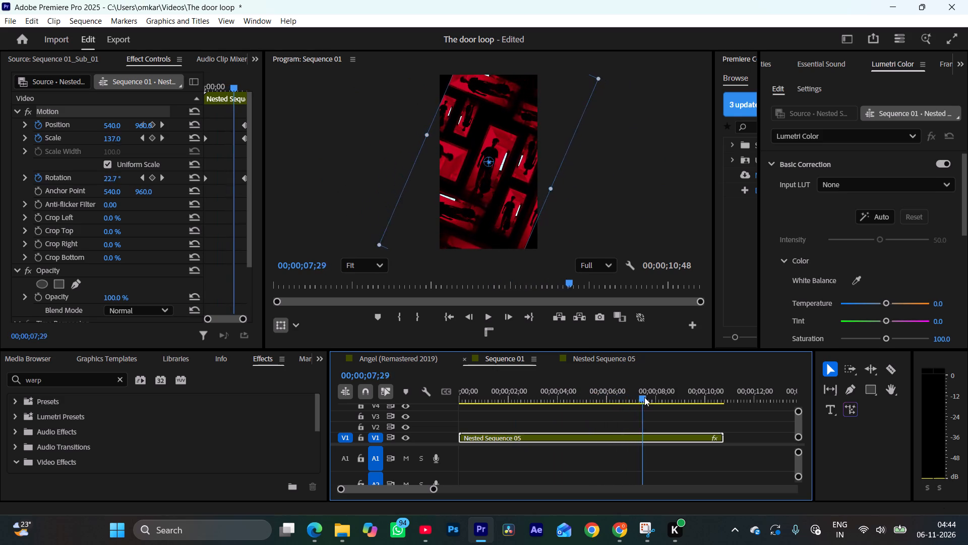
{"action": "left_click_drag", "start_coordinate": [644, 397], "coordinate": [712, 395]}
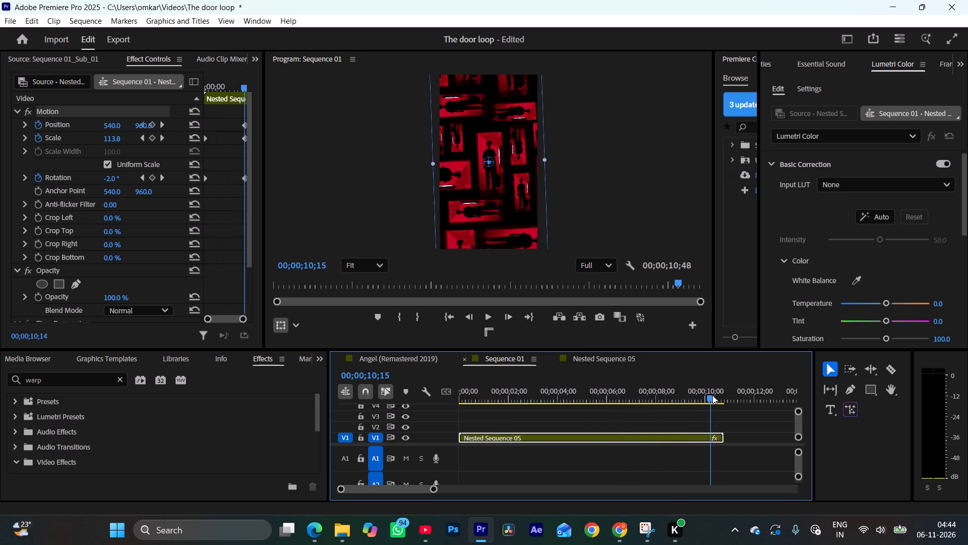
{"action": "left_click_drag", "start_coordinate": [712, 395], "coordinate": [717, 395]}
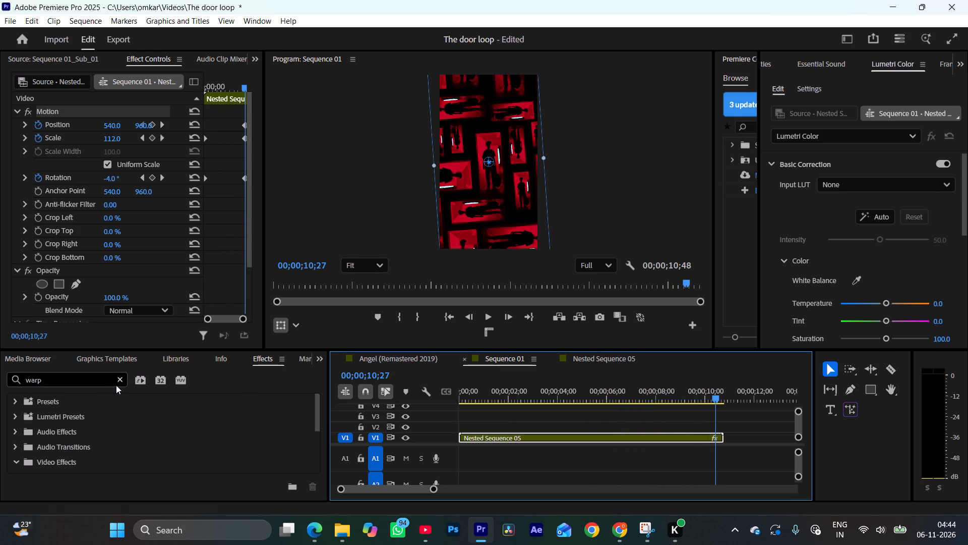
Search the effects for "radial" and look through the matching effects and transitions.
{"action": "left_click", "coordinate": [119, 382]}
{"action": "left_click", "coordinate": [72, 383]}
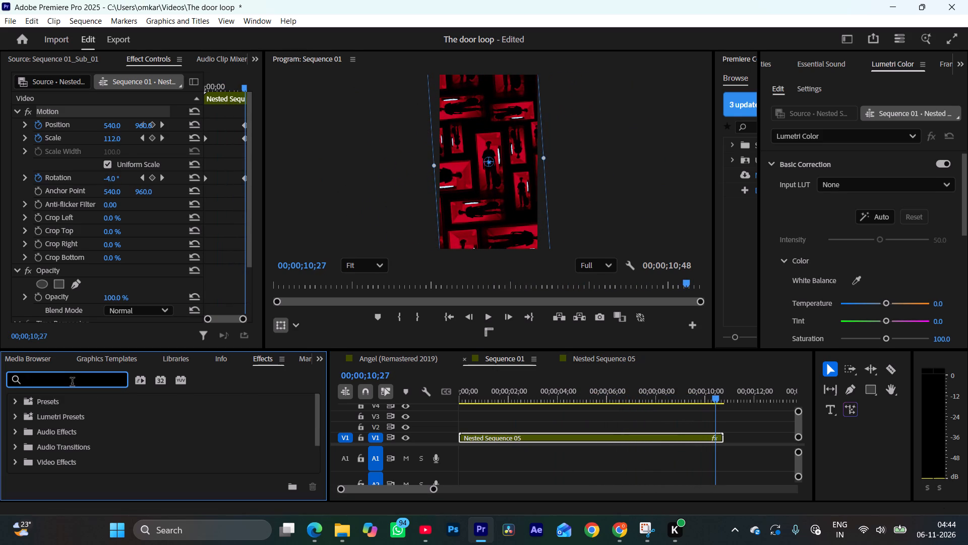
{"action": "type", "text": "radial"}
{"action": "scroll", "coordinate": [93, 438], "scroll_direction": "down", "scroll_amount": 4}
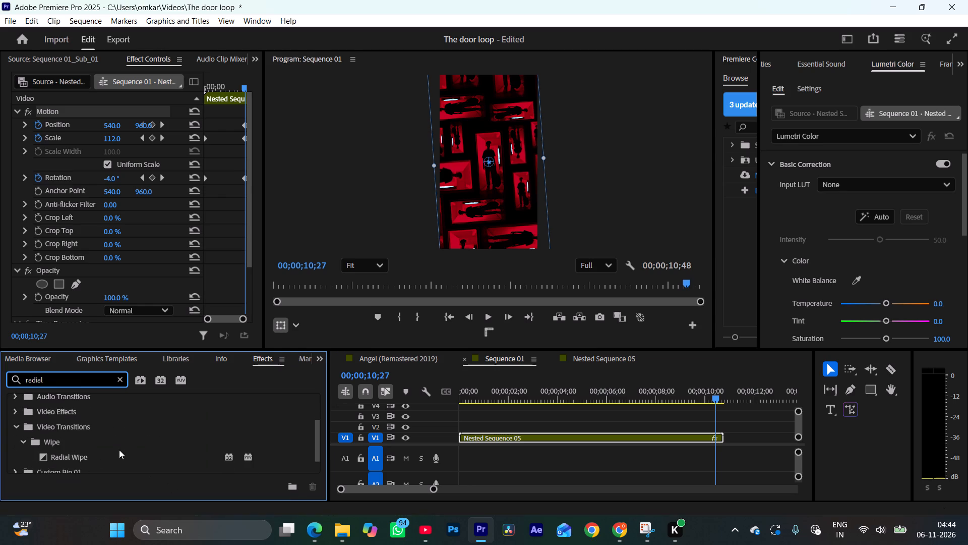
{"action": "scroll", "coordinate": [119, 450], "scroll_direction": "down", "scroll_amount": 3}
{"action": "scroll", "coordinate": [100, 442], "scroll_direction": "up", "scroll_amount": 6}
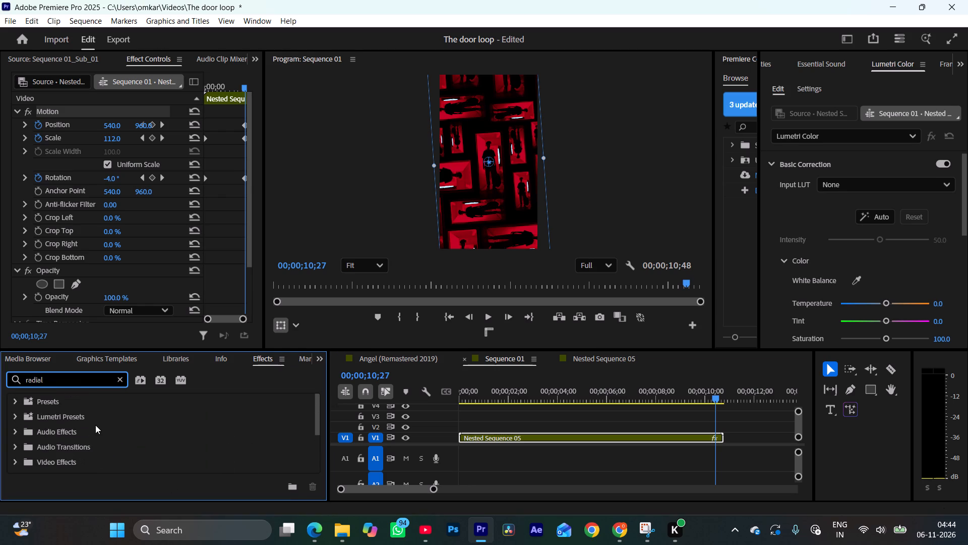
{"action": "scroll", "coordinate": [95, 425], "scroll_direction": "up", "scroll_amount": 3}
Search the effects for "blur" and look through the matching video effects and transitions.
{"action": "left_click", "coordinate": [118, 383]}
{"action": "left_click", "coordinate": [83, 384]}
{"action": "type", "text": "blur"}
{"action": "scroll", "coordinate": [78, 438], "scroll_direction": "down", "scroll_amount": 9}
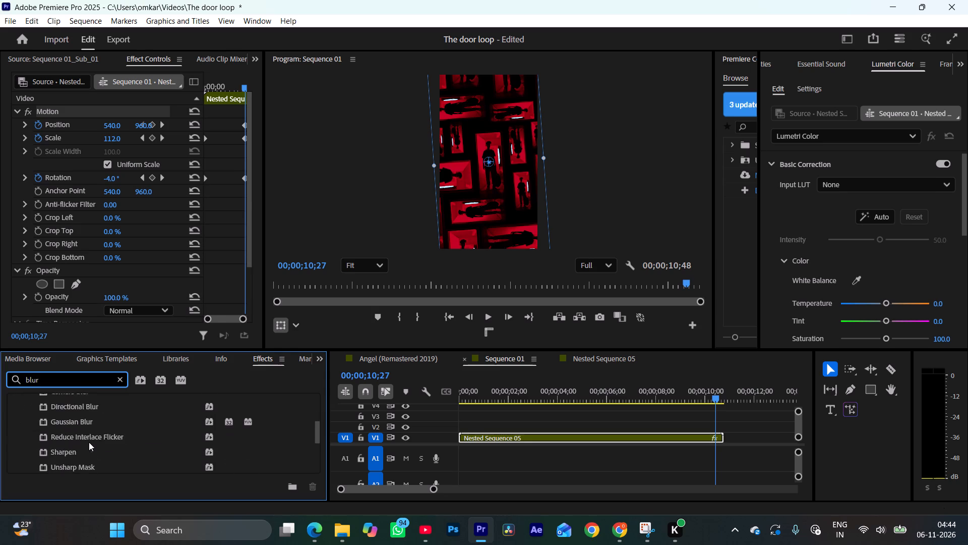
{"action": "scroll", "coordinate": [89, 442], "scroll_direction": "down", "scroll_amount": 9}
{"action": "scroll", "coordinate": [89, 442], "scroll_direction": "up", "scroll_amount": 1}
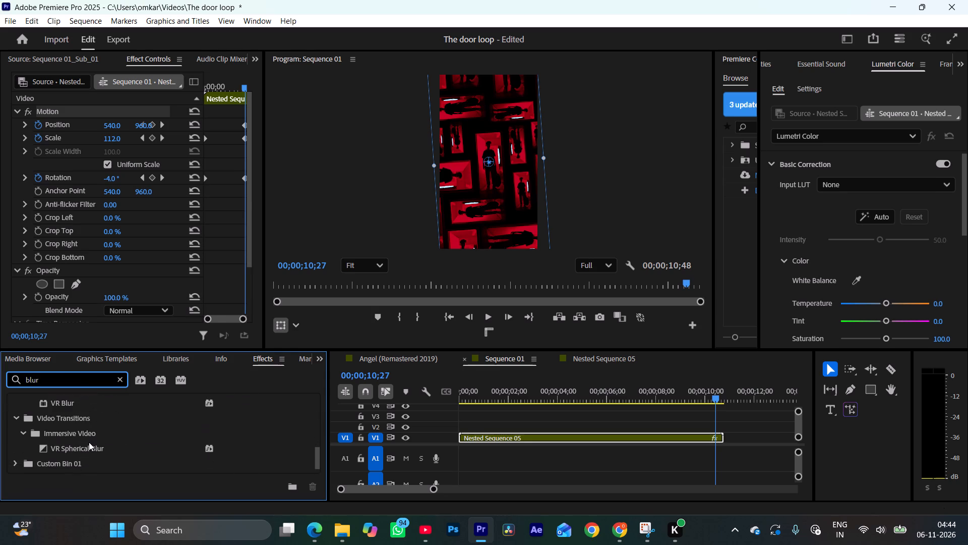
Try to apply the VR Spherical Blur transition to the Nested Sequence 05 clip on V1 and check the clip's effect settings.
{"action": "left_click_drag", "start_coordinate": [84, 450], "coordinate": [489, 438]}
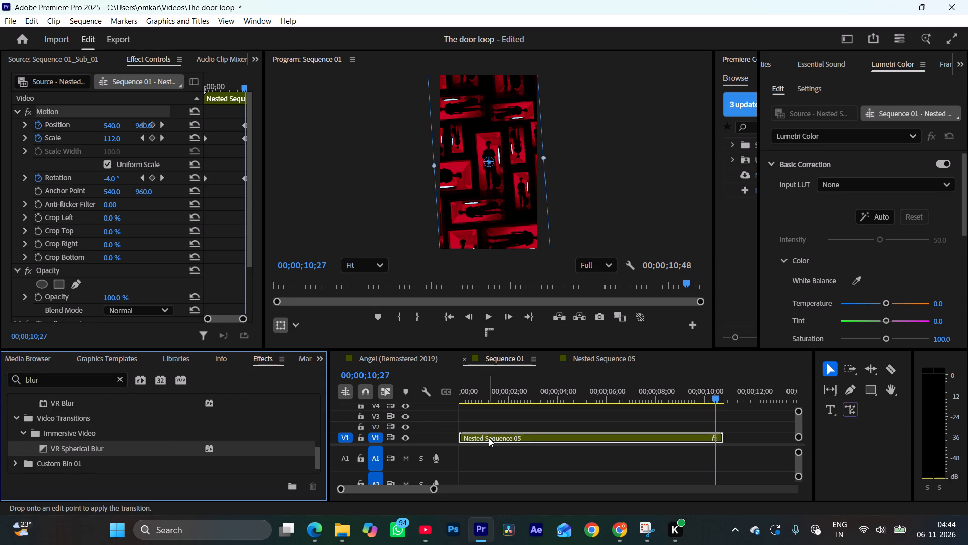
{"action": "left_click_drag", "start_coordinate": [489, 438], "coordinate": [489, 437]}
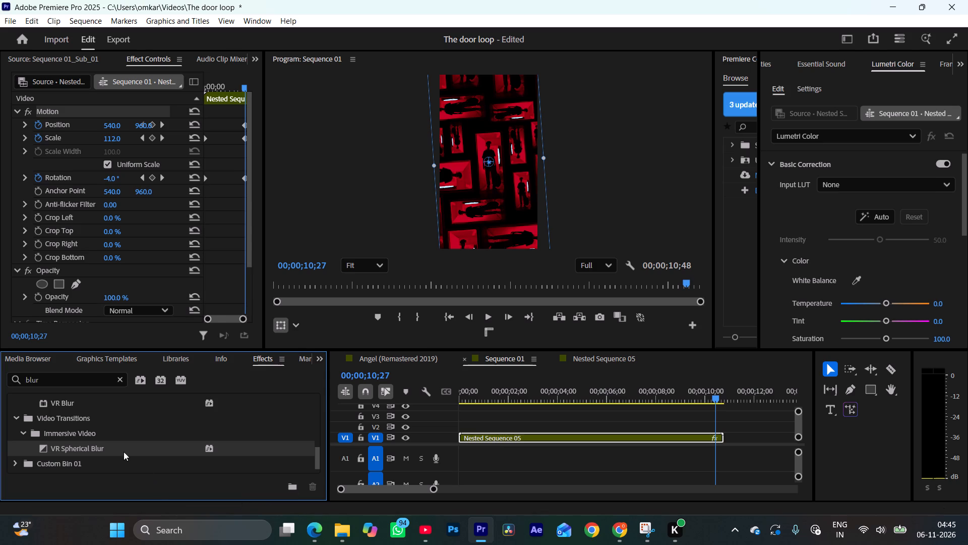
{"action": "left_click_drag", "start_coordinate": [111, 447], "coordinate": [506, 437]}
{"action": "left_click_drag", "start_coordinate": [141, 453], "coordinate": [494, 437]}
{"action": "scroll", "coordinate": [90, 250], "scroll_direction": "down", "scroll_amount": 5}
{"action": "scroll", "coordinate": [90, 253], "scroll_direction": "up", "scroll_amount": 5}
Apply the VR Blur video effect to the Nested Sequence 05 clip on V1 and bring its settings into view.
{"action": "scroll", "coordinate": [90, 253], "scroll_direction": "up", "scroll_amount": 2}
{"action": "scroll", "coordinate": [91, 421], "scroll_direction": "up", "scroll_amount": 1}
{"action": "left_click_drag", "start_coordinate": [78, 411], "coordinate": [419, 418]}
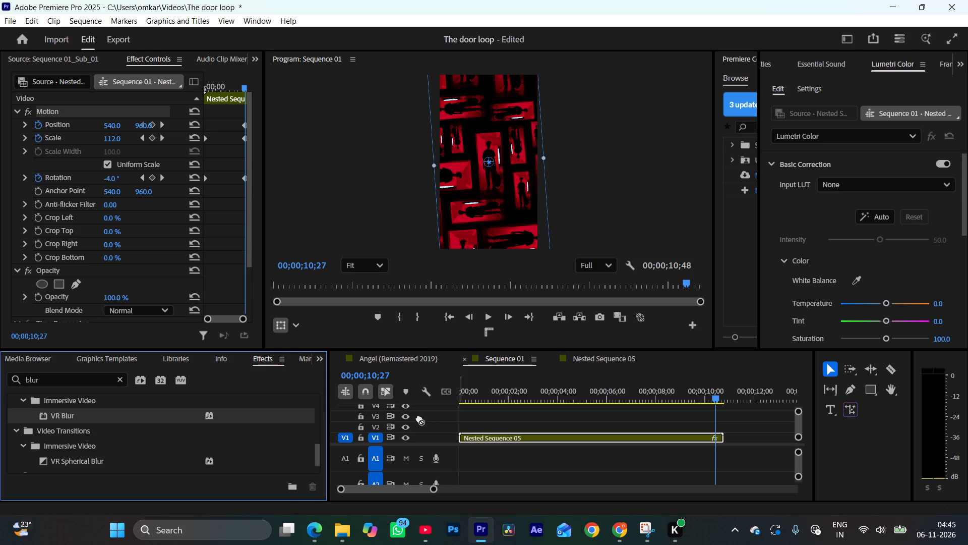
{"action": "left_click_drag", "start_coordinate": [419, 418], "coordinate": [476, 437]}
{"action": "scroll", "coordinate": [79, 209], "scroll_direction": "down", "scroll_amount": 4}
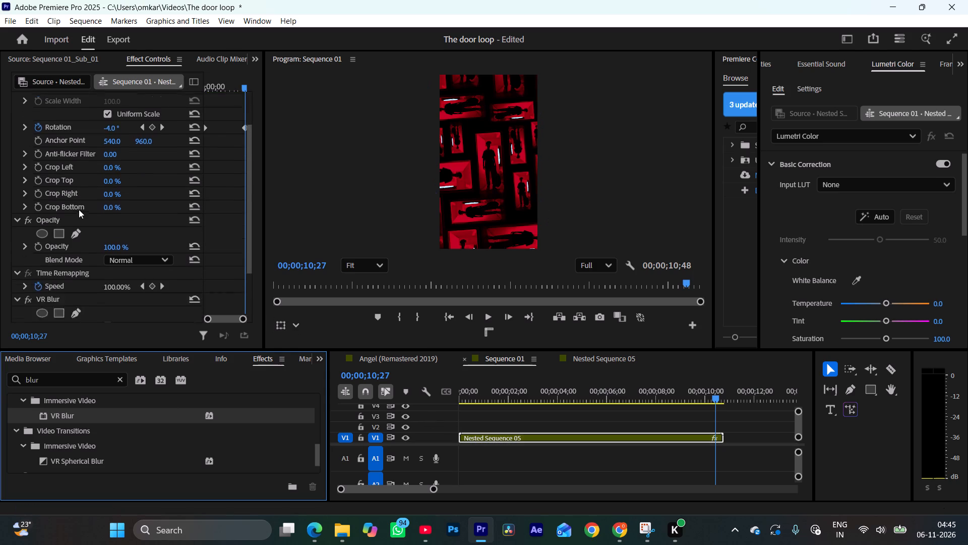
{"action": "scroll", "coordinate": [79, 209], "scroll_direction": "down", "scroll_amount": 3}
{"action": "left_click_drag", "start_coordinate": [110, 248], "coordinate": [124, 250]}
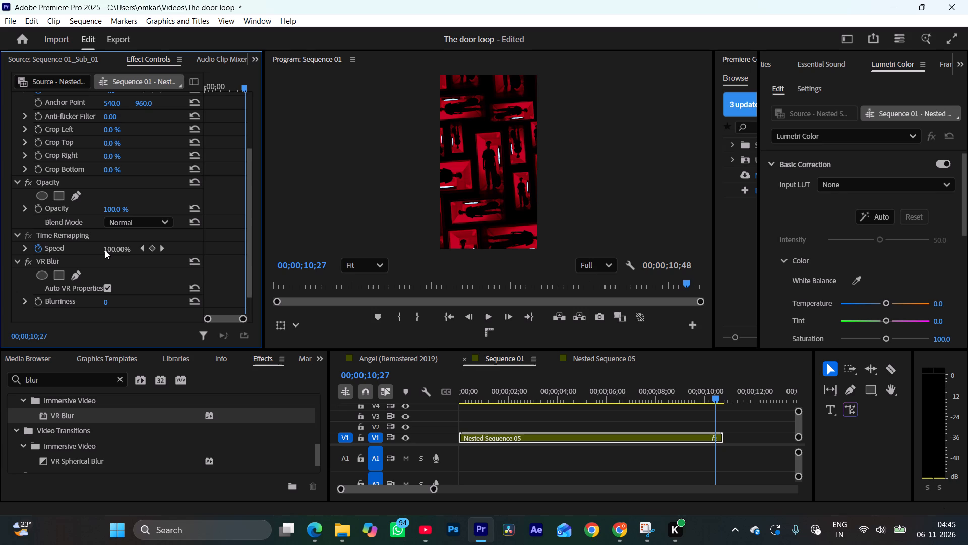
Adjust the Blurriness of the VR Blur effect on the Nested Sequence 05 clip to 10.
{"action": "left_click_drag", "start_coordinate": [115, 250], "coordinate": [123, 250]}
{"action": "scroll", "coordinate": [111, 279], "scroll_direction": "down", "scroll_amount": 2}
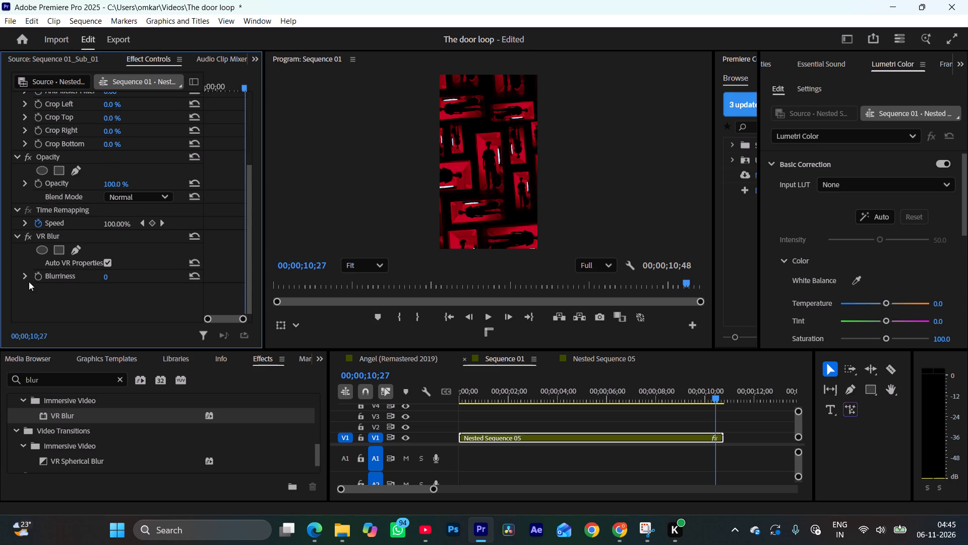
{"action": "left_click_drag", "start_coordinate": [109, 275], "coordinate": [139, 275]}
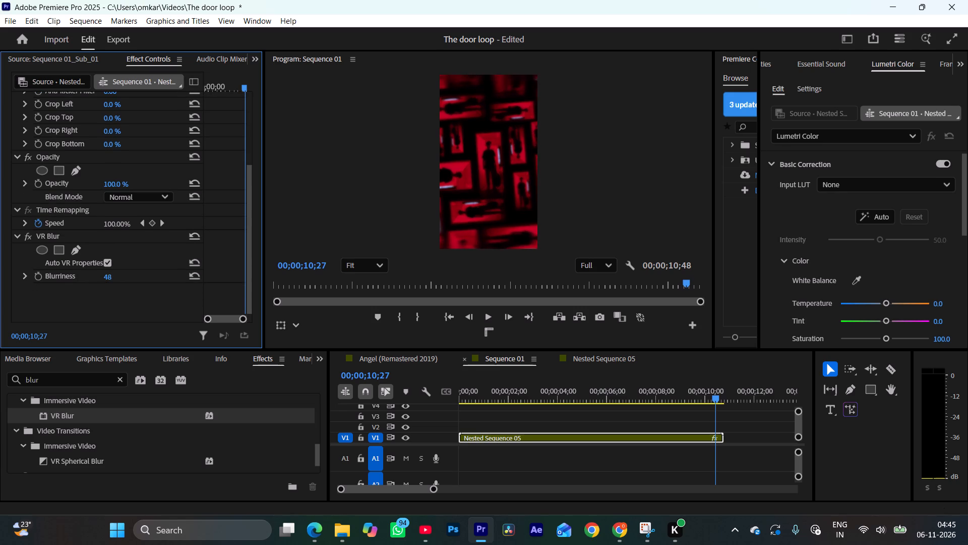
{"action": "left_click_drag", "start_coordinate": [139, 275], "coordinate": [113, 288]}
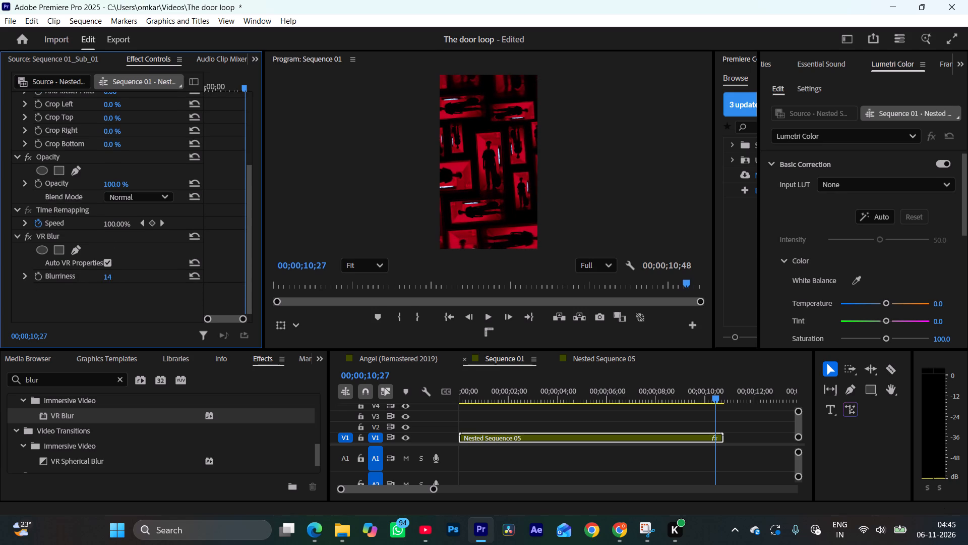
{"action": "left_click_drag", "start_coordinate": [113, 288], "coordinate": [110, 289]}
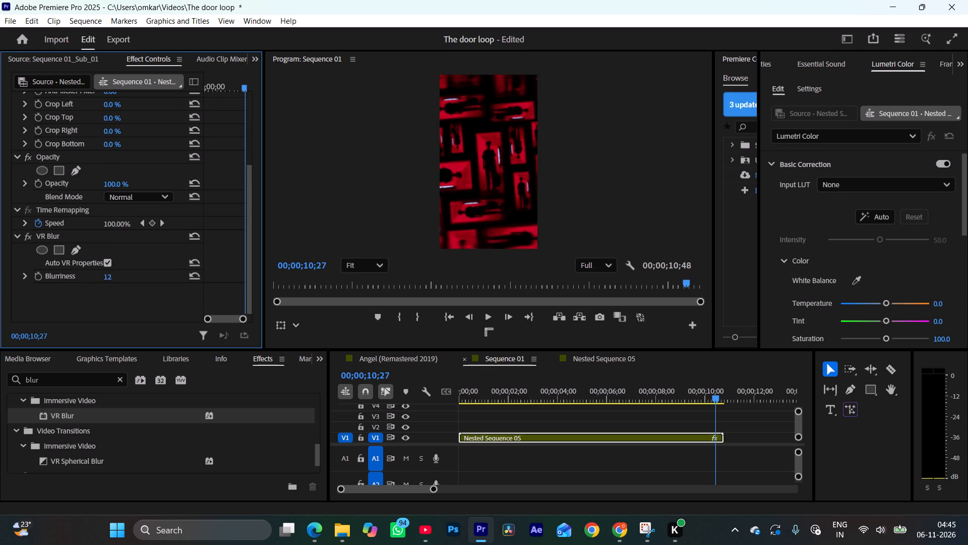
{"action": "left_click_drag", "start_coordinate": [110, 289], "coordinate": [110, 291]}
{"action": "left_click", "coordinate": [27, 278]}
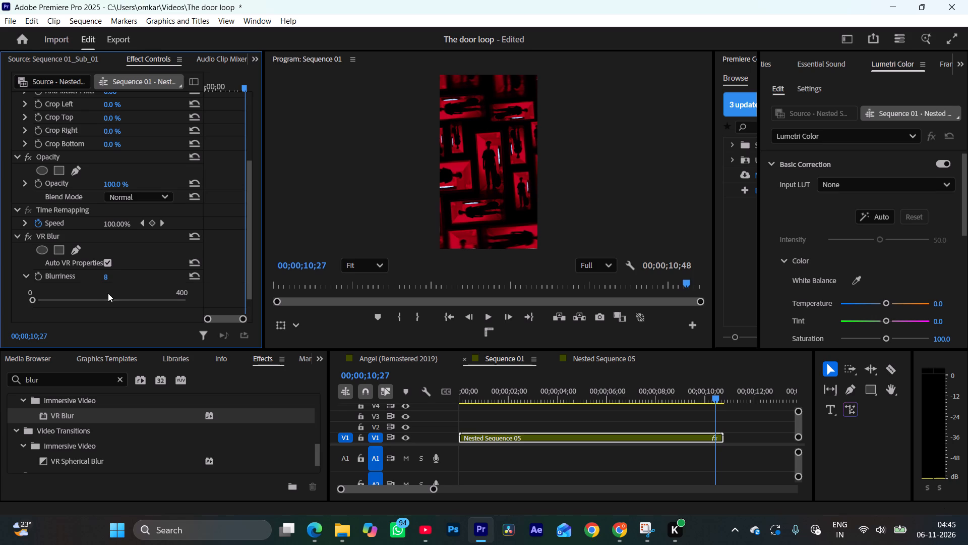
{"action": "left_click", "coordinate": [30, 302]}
Look through the blur effects again, and search the effects for "radia" to examine the matching items.
{"action": "scroll", "coordinate": [153, 452], "scroll_direction": "up", "scroll_amount": 8}
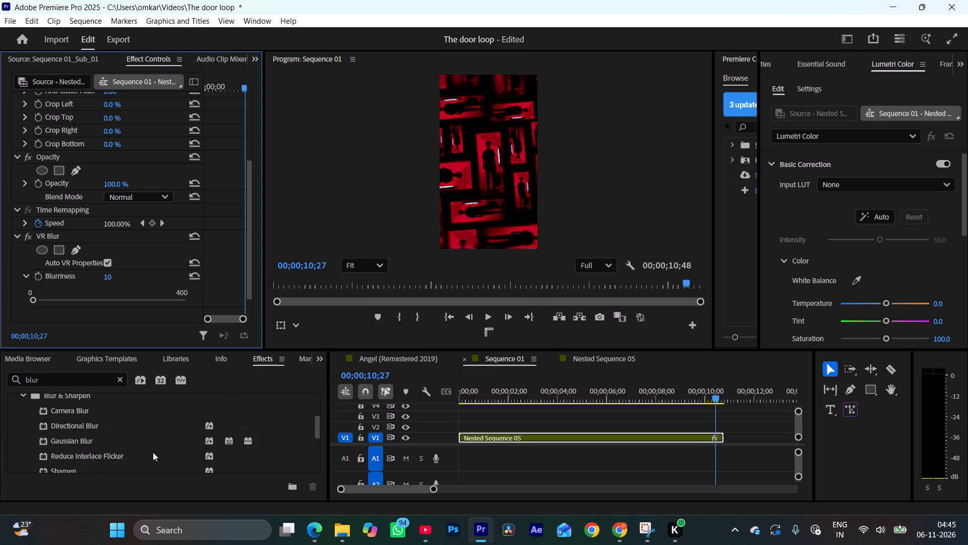
{"action": "scroll", "coordinate": [153, 452], "scroll_direction": "down", "scroll_amount": 12}
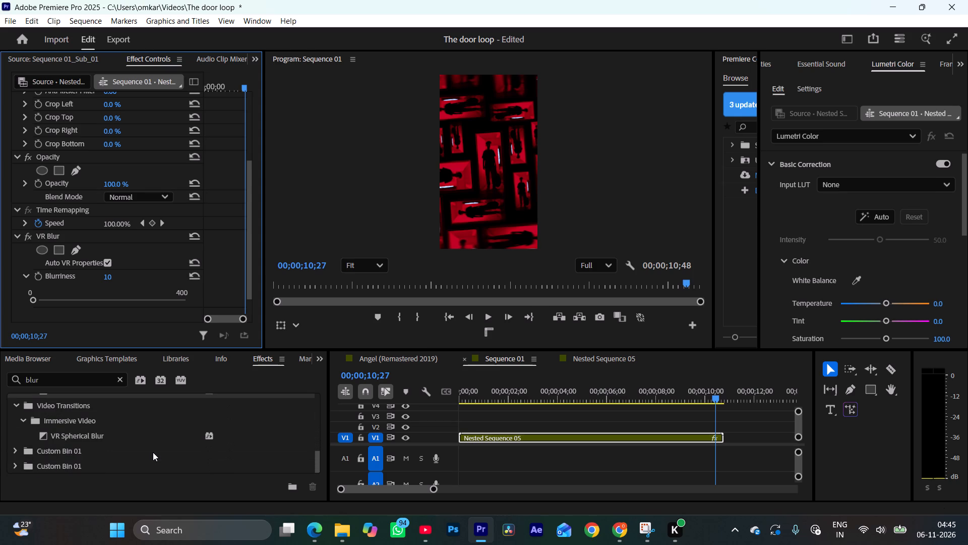
{"action": "left_click", "coordinate": [117, 378]}
{"action": "left_click", "coordinate": [99, 379]}
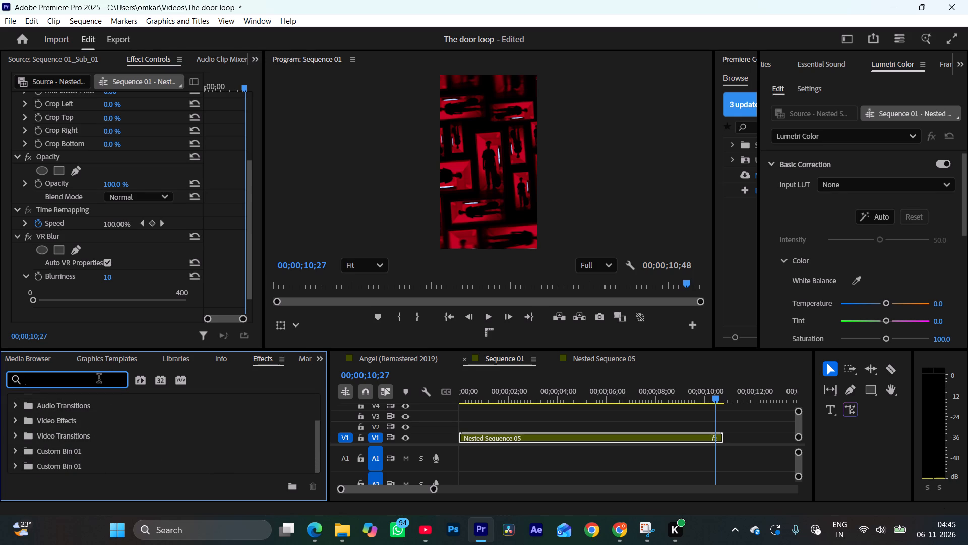
{"action": "type", "text": "radia"}
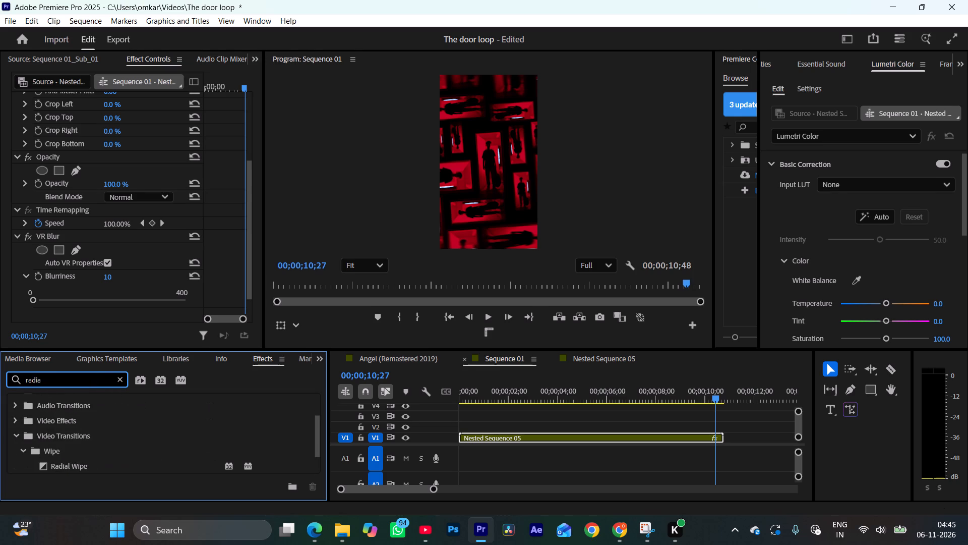
{"action": "scroll", "coordinate": [77, 435], "scroll_direction": "down", "scroll_amount": 5}
{"action": "scroll", "coordinate": [80, 440], "scroll_direction": "up", "scroll_amount": 9}
{"action": "scroll", "coordinate": [81, 440], "scroll_direction": "down", "scroll_amount": 1}
{"action": "scroll", "coordinate": [81, 440], "scroll_direction": "up", "scroll_amount": 3}
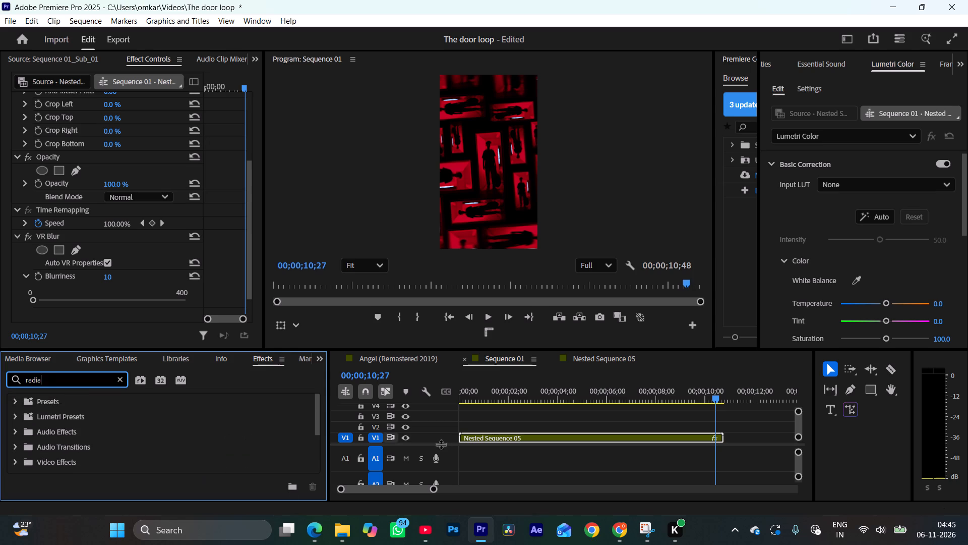
Scrub back and forth through Sequence 01 to check how the blurred door animation looks over time.
{"action": "left_click_drag", "start_coordinate": [657, 395], "coordinate": [470, 408]}
{"action": "key", "text": "space"}
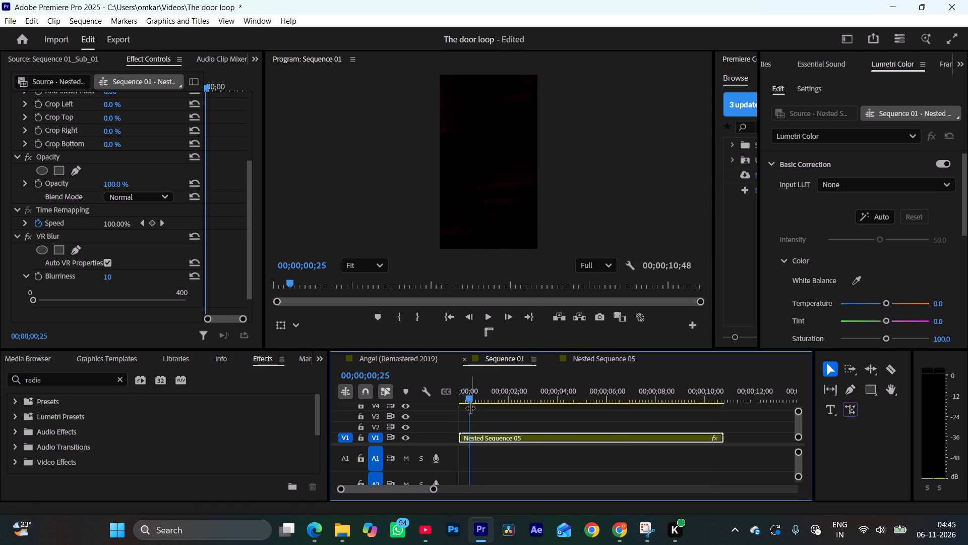
{"action": "left_click_drag", "start_coordinate": [479, 397], "coordinate": [549, 396]}
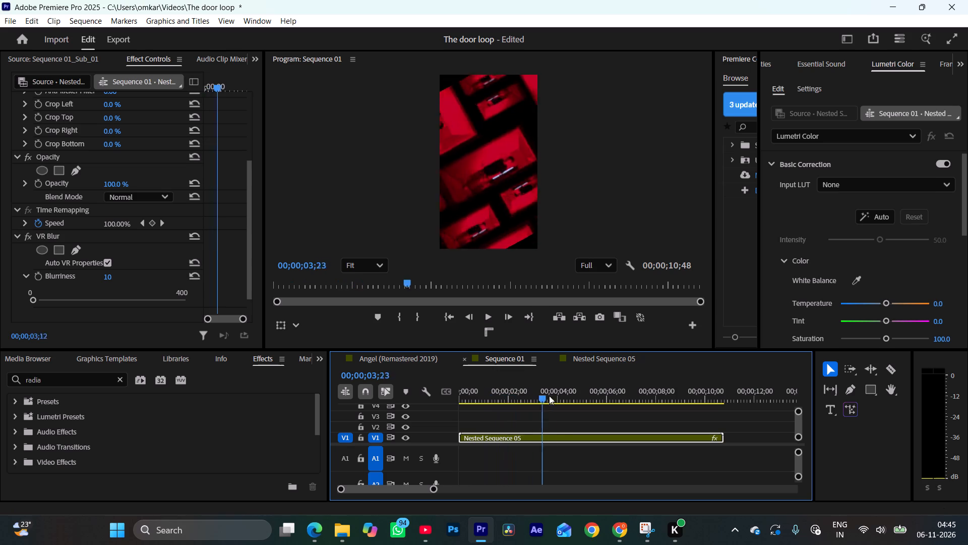
{"action": "left_click_drag", "start_coordinate": [549, 396], "coordinate": [704, 402]}
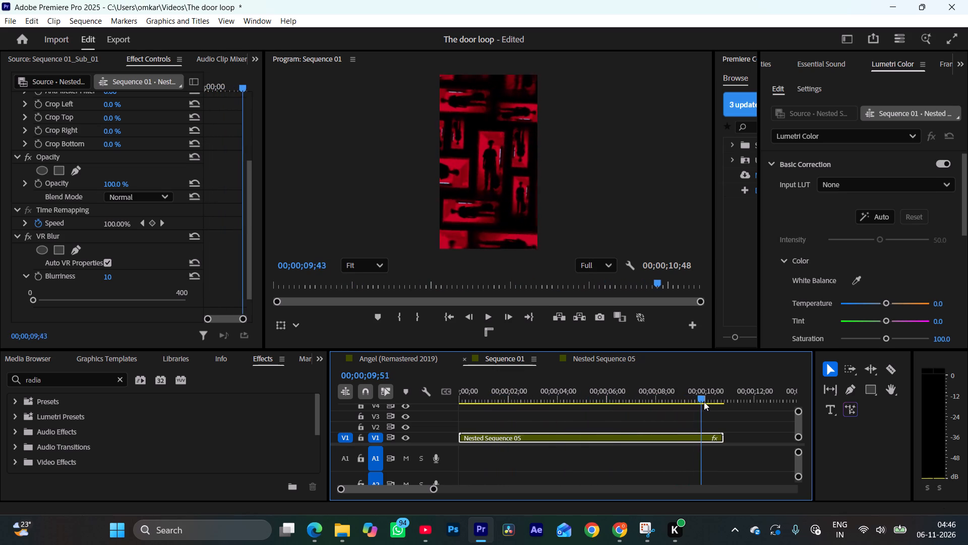
{"action": "left_click_drag", "start_coordinate": [704, 402], "coordinate": [679, 422]}
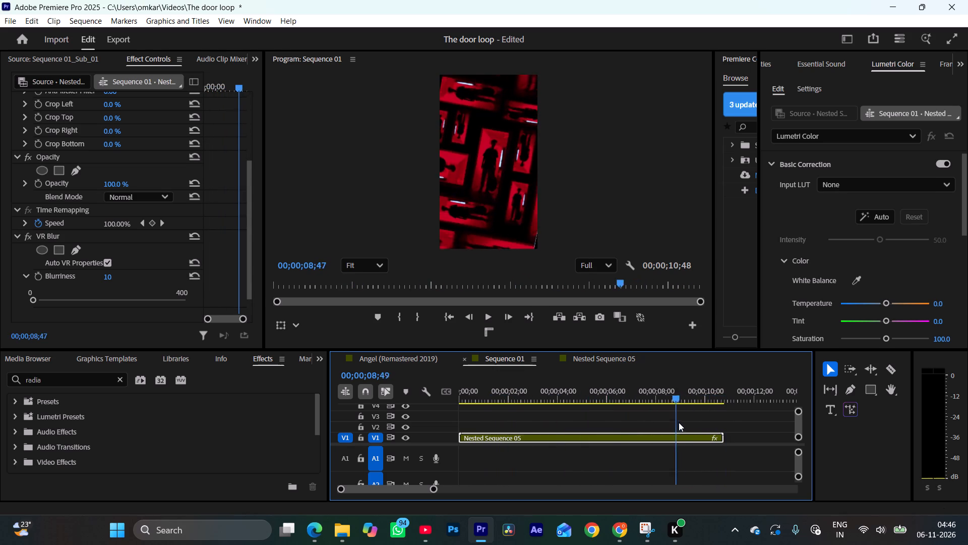
{"action": "left_click_drag", "start_coordinate": [679, 422], "coordinate": [716, 417]}
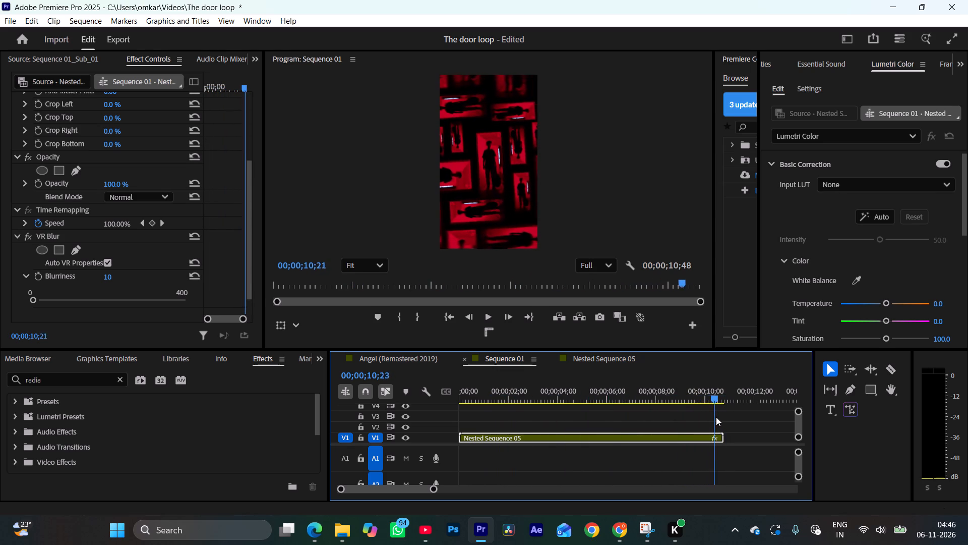
{"action": "left_click_drag", "start_coordinate": [716, 417], "coordinate": [670, 438]}
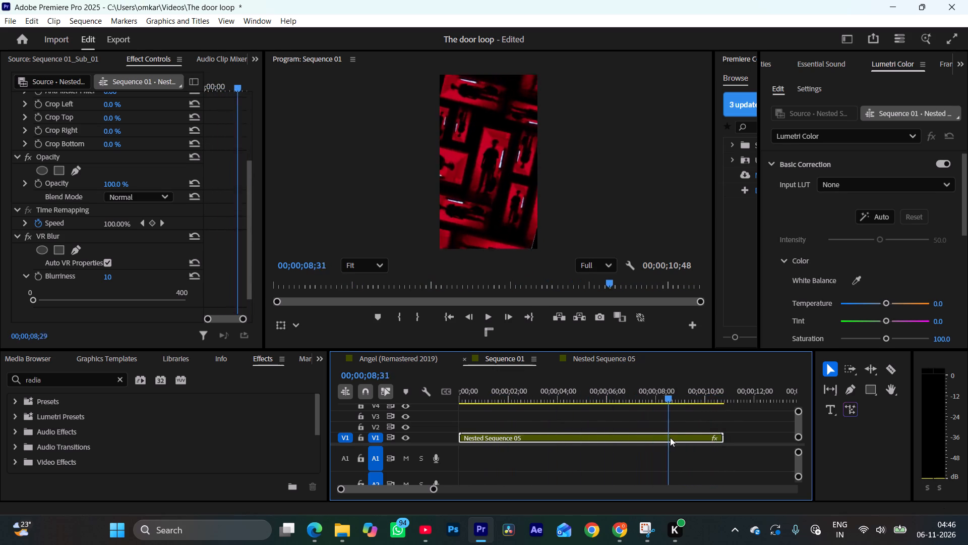
{"action": "left_click_drag", "start_coordinate": [670, 438], "coordinate": [482, 450]}
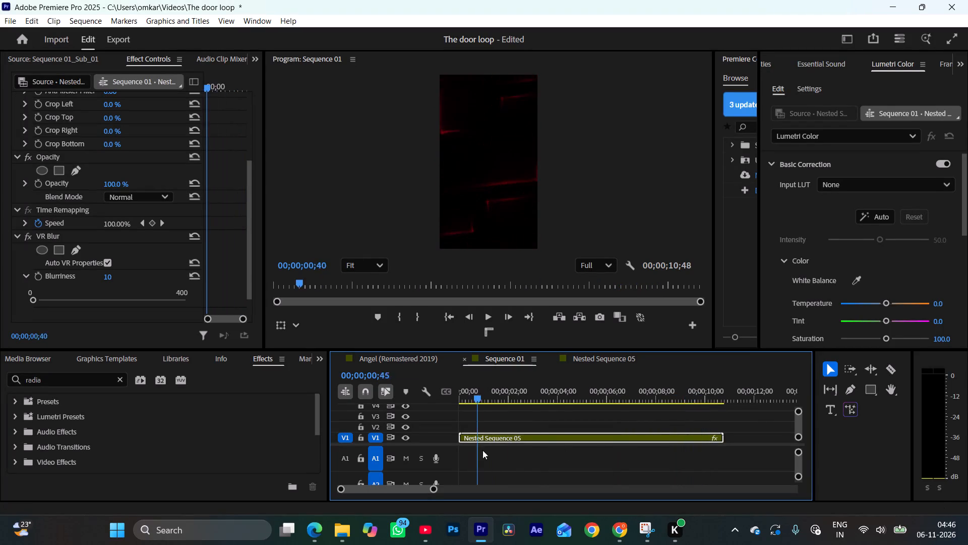
{"action": "left_click_drag", "start_coordinate": [482, 450], "coordinate": [661, 446]}
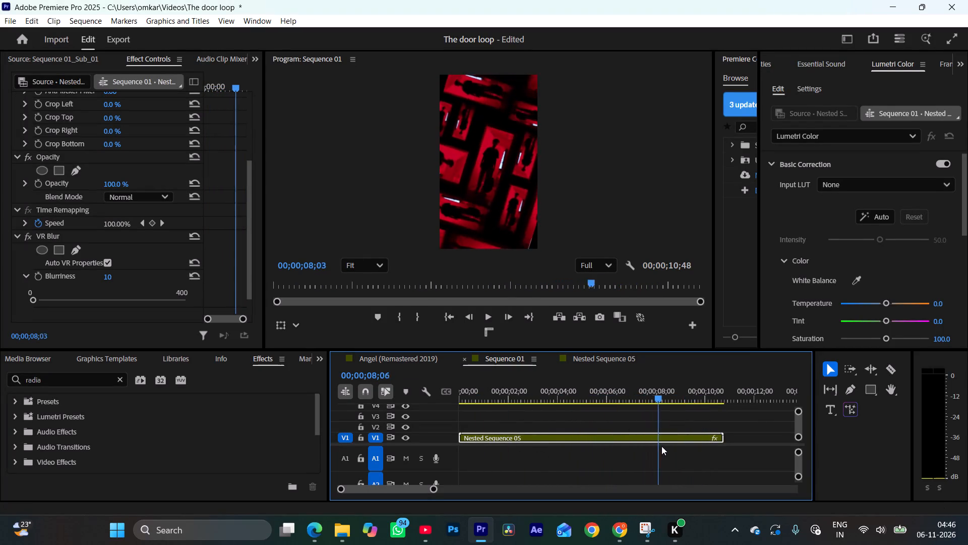
{"action": "left_click_drag", "start_coordinate": [661, 446], "coordinate": [683, 445]}
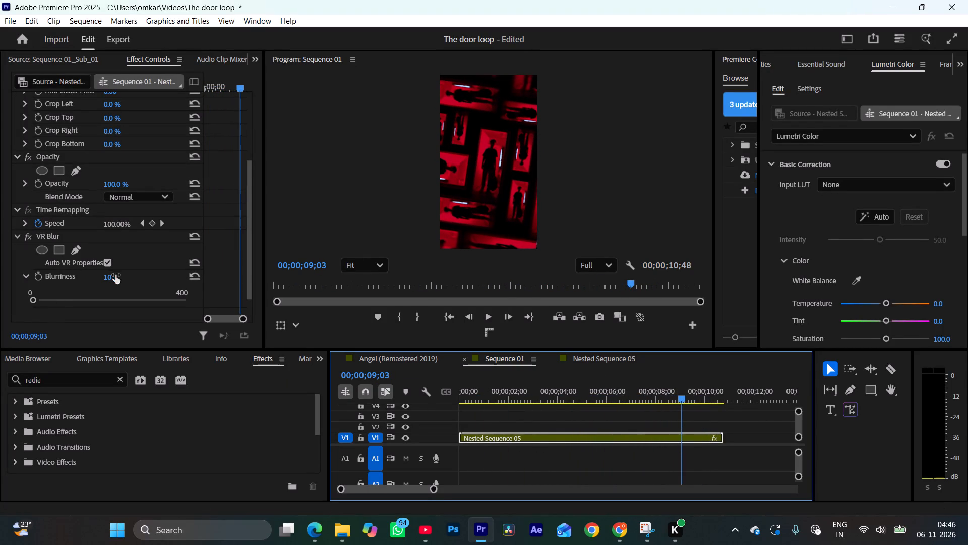
Set the VR Blur effect's Blurriness to 8.
{"action": "left_click", "coordinate": [111, 278]}
{"action": "key", "text": "8"}
{"action": "key", "text": "Return"}
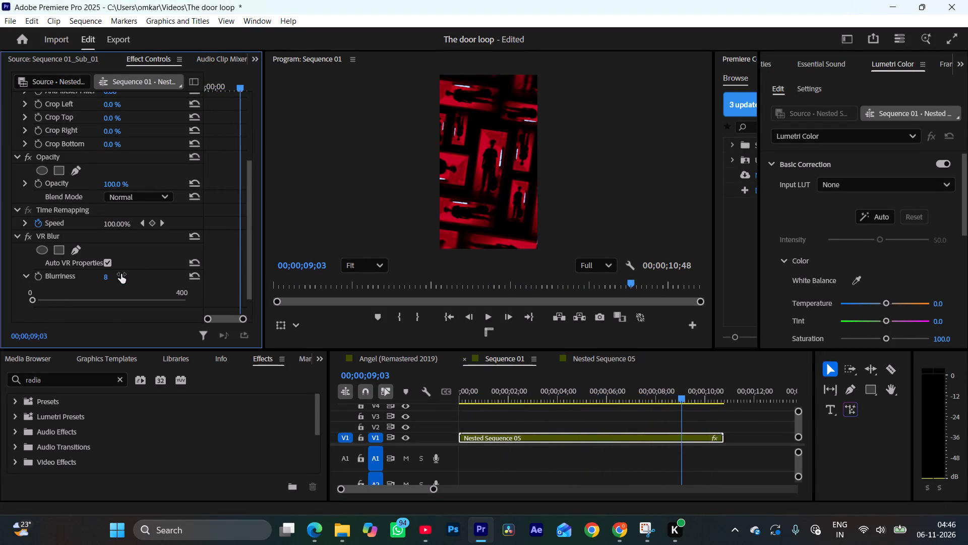
Search the effects for "glow" and apply the Alpha Glow video effect to the Nested Sequence 05 clip on V1.
{"action": "scroll", "coordinate": [117, 438], "scroll_direction": "up", "scroll_amount": 1}
{"action": "scroll", "coordinate": [117, 438], "scroll_direction": "down", "scroll_amount": 5}
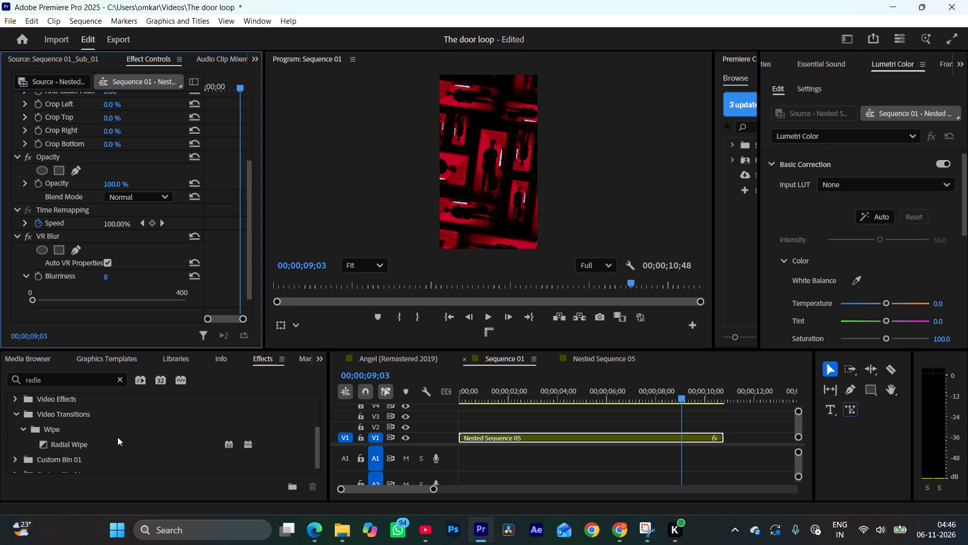
{"action": "scroll", "coordinate": [117, 437], "scroll_direction": "down", "scroll_amount": 2}
{"action": "scroll", "coordinate": [126, 427], "scroll_direction": "up", "scroll_amount": 5}
{"action": "left_click", "coordinate": [123, 381]}
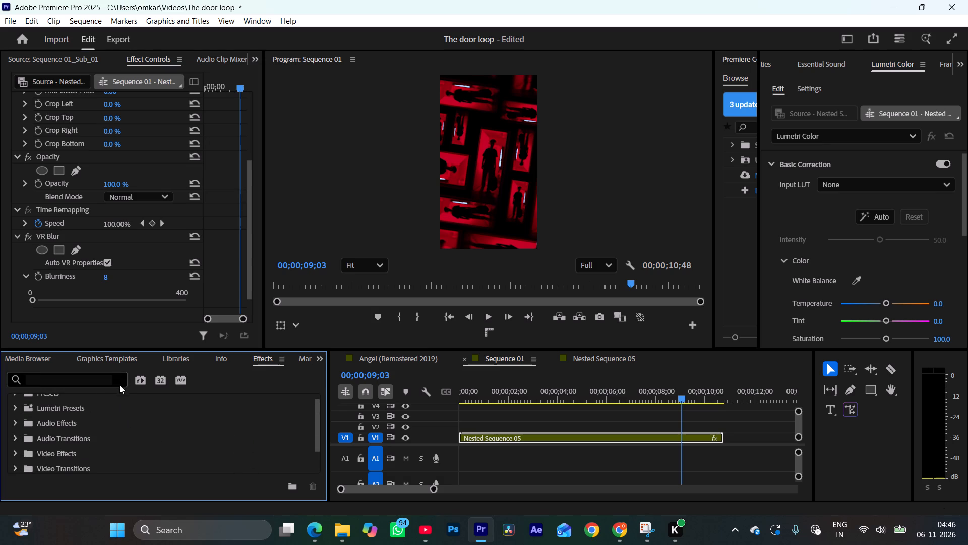
{"action": "left_click", "coordinate": [102, 378]}
{"action": "type", "text": "glow"}
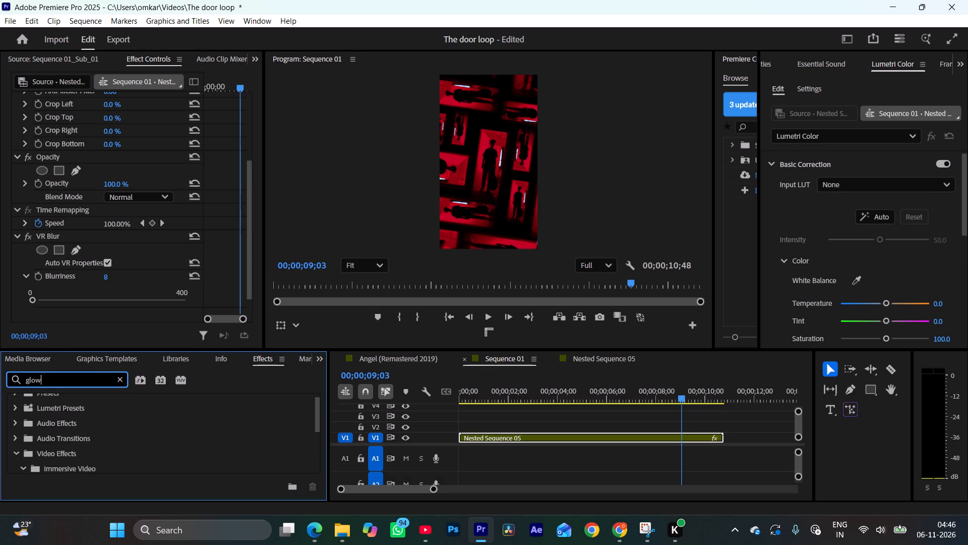
{"action": "scroll", "coordinate": [97, 430], "scroll_direction": "down", "scroll_amount": 4}
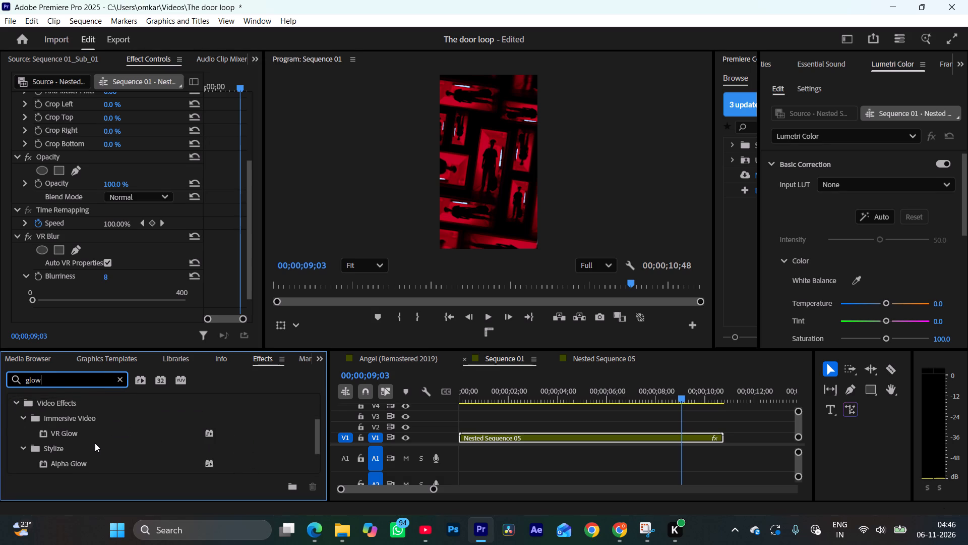
{"action": "scroll", "coordinate": [95, 444], "scroll_direction": "down", "scroll_amount": 1}
{"action": "scroll", "coordinate": [95, 445], "scroll_direction": "up", "scroll_amount": 9}
{"action": "scroll", "coordinate": [93, 451], "scroll_direction": "down", "scroll_amount": 3}
{"action": "scroll", "coordinate": [97, 448], "scroll_direction": "up", "scroll_amount": 1}
{"action": "scroll", "coordinate": [102, 448], "scroll_direction": "down", "scroll_amount": 3}
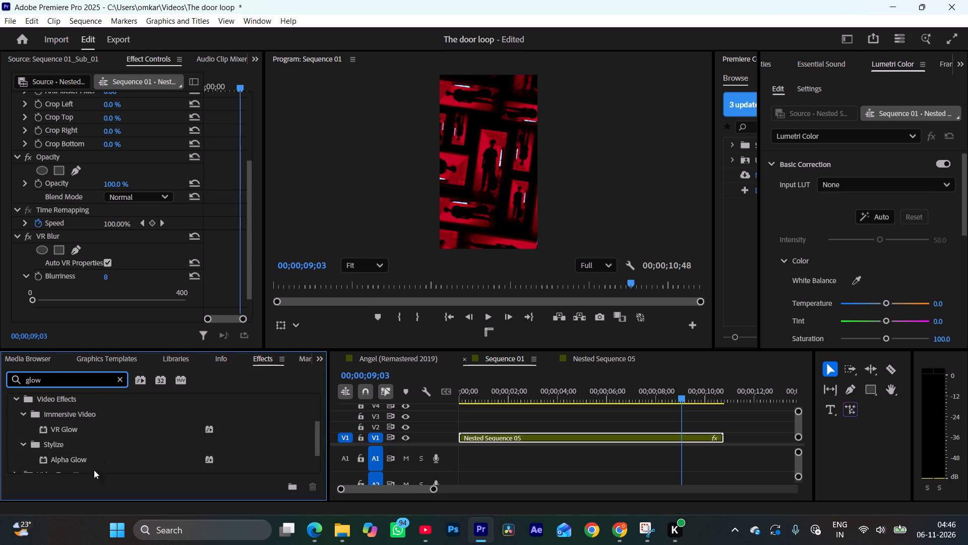
{"action": "scroll", "coordinate": [57, 454], "scroll_direction": "down", "scroll_amount": 2}
{"action": "left_click_drag", "start_coordinate": [73, 436], "coordinate": [473, 438]}
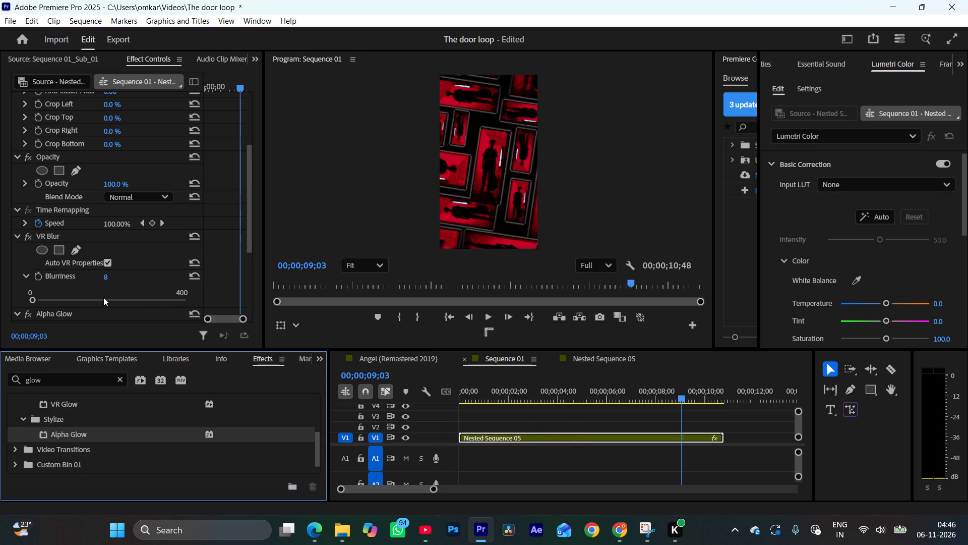
Set Alpha Glow's Start Color and End Color to reds sampled from a door in the program picture.
{"action": "scroll", "coordinate": [62, 287], "scroll_direction": "down", "scroll_amount": 4}
{"action": "scroll", "coordinate": [62, 287], "scroll_direction": "up", "scroll_amount": 1}
{"action": "scroll", "coordinate": [62, 293], "scroll_direction": "down", "scroll_amount": 3}
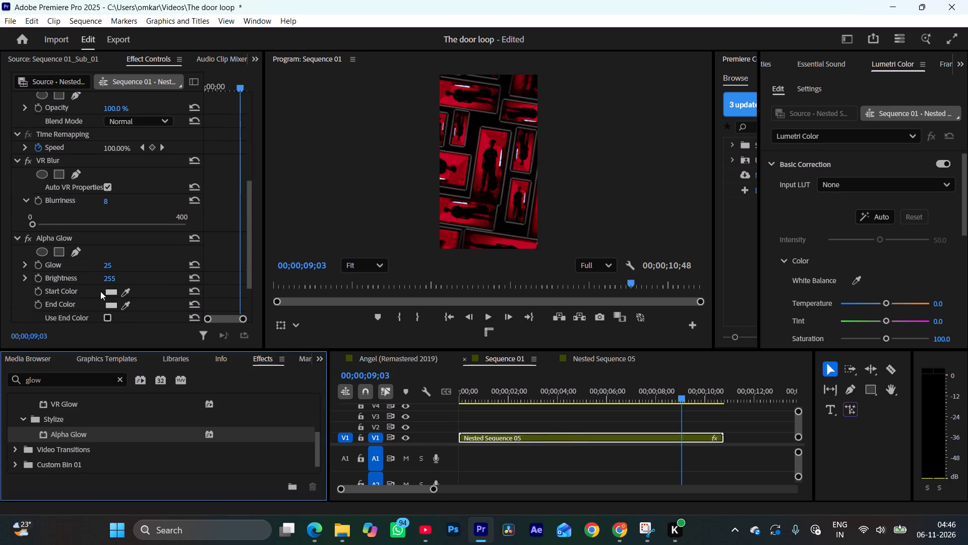
{"action": "scroll", "coordinate": [100, 291], "scroll_direction": "down", "scroll_amount": 4}
{"action": "left_click", "coordinate": [114, 241]}
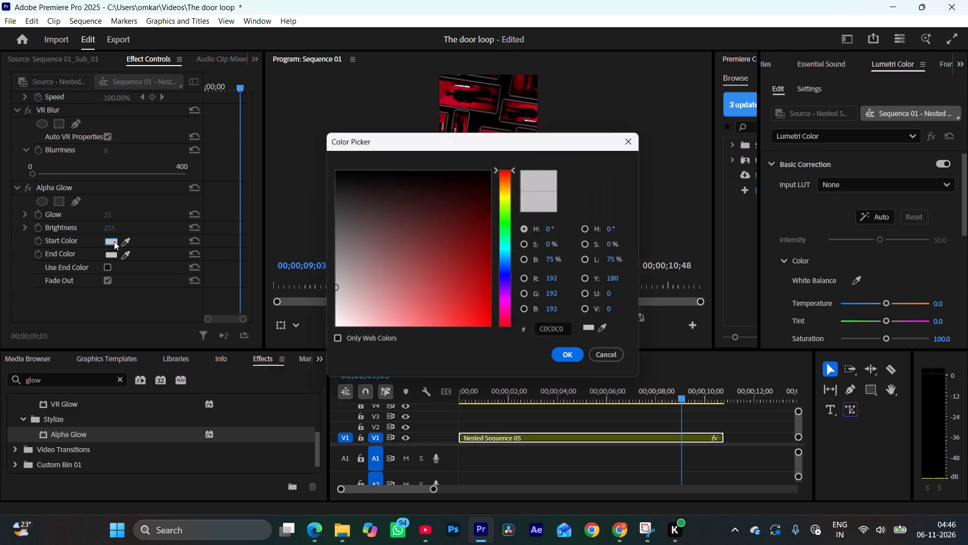
{"action": "left_click", "coordinate": [609, 359]}
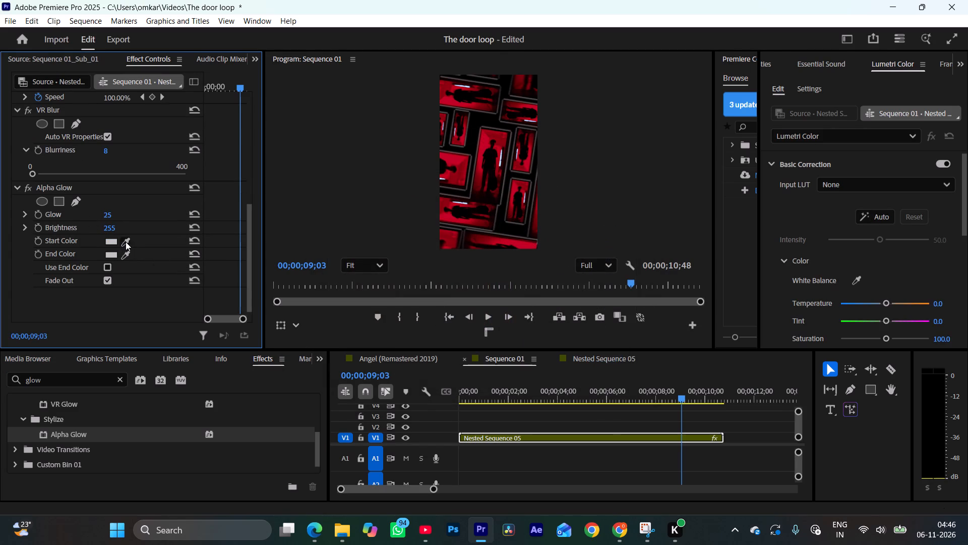
{"action": "left_click", "coordinate": [125, 242]}
{"action": "left_click", "coordinate": [465, 156]}
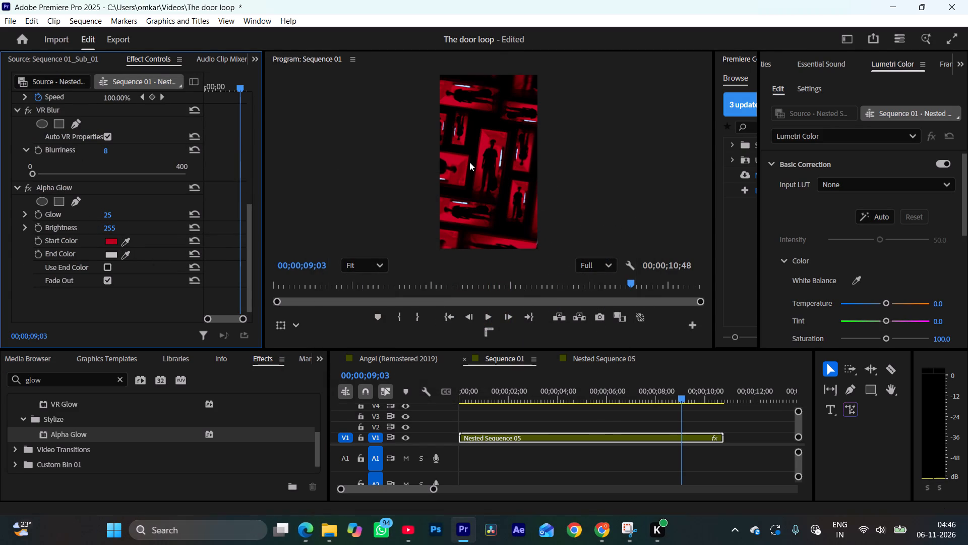
{"action": "left_click", "coordinate": [127, 255]}
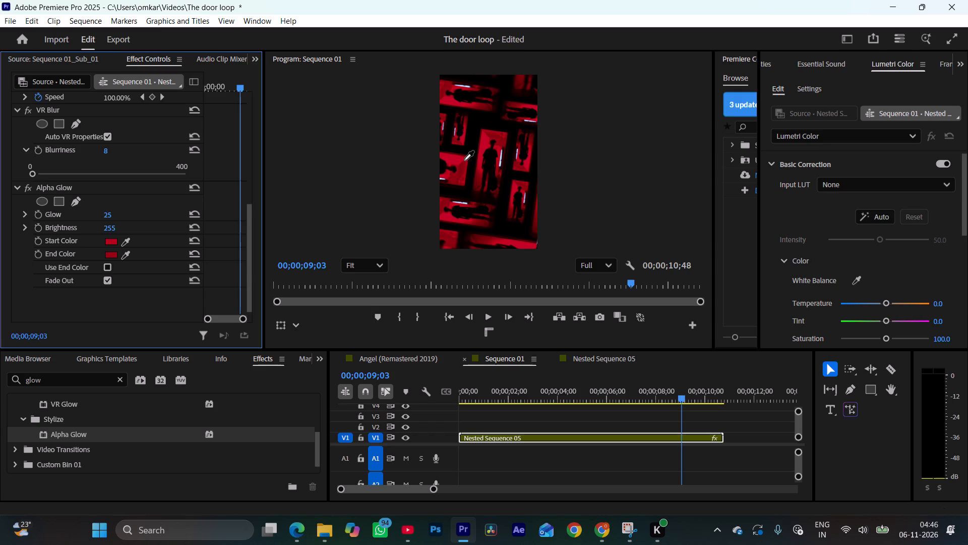
{"action": "left_click", "coordinate": [464, 167]}
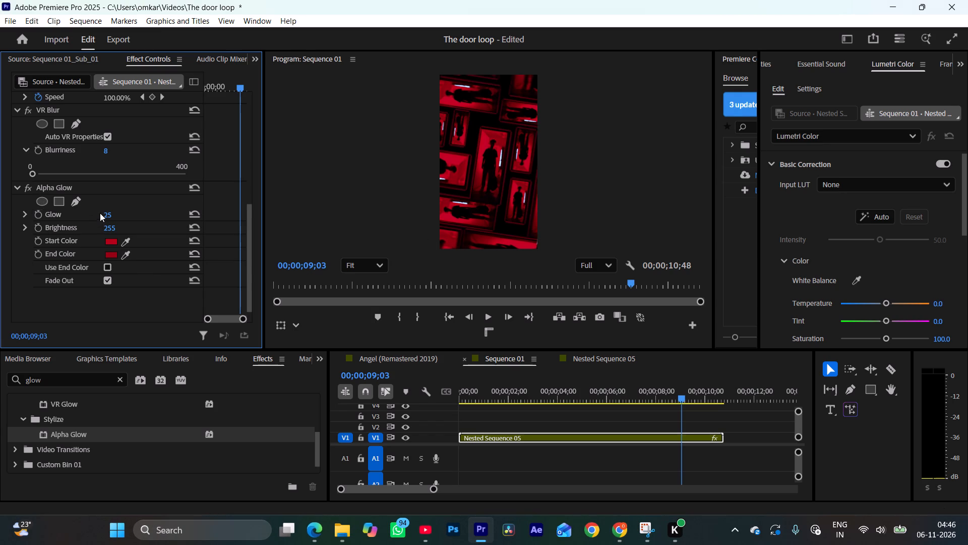
Raise Alpha Glow's Glow amount to 100.
{"action": "left_click_drag", "start_coordinate": [106, 213], "coordinate": [188, 206]}
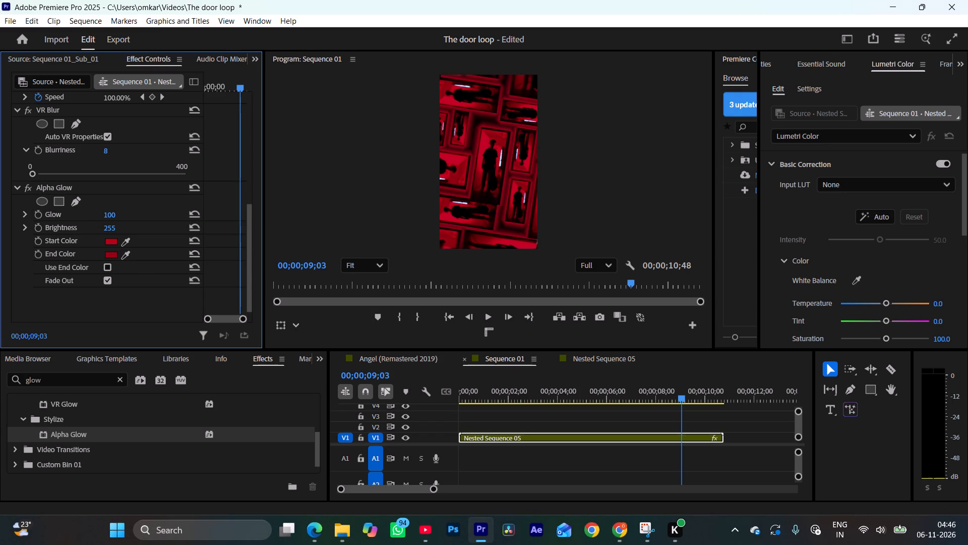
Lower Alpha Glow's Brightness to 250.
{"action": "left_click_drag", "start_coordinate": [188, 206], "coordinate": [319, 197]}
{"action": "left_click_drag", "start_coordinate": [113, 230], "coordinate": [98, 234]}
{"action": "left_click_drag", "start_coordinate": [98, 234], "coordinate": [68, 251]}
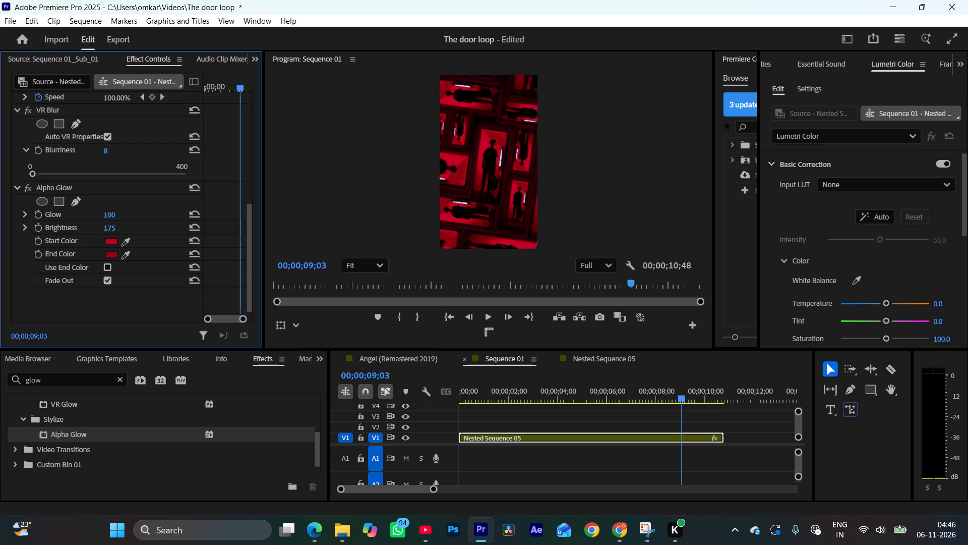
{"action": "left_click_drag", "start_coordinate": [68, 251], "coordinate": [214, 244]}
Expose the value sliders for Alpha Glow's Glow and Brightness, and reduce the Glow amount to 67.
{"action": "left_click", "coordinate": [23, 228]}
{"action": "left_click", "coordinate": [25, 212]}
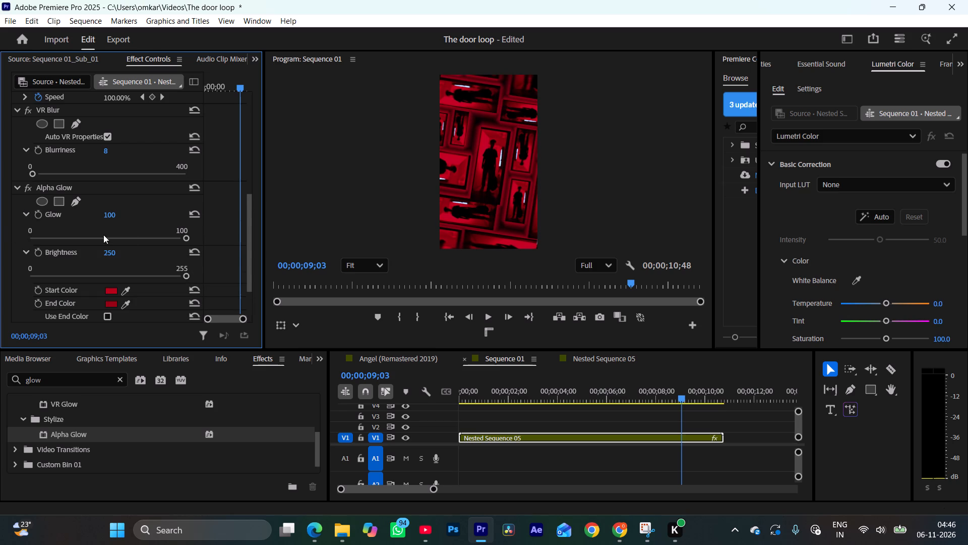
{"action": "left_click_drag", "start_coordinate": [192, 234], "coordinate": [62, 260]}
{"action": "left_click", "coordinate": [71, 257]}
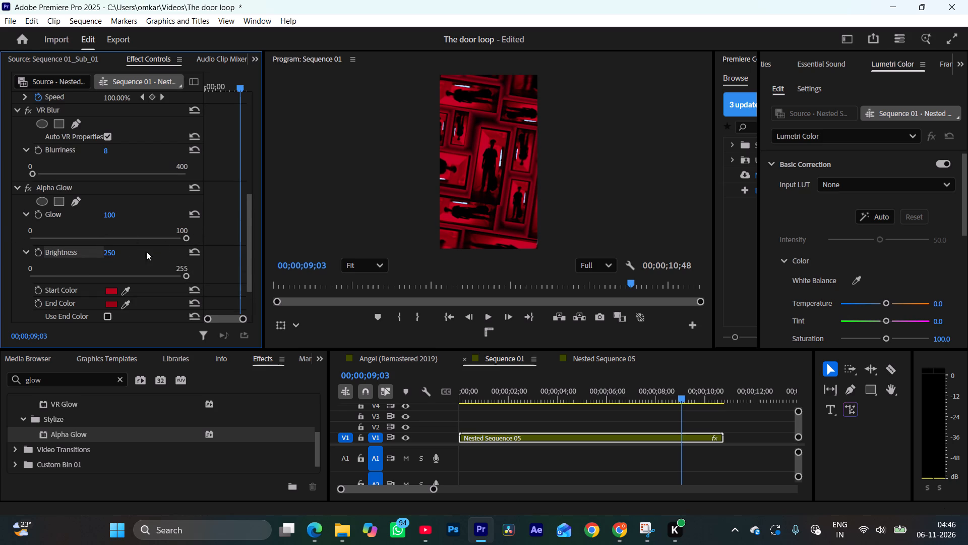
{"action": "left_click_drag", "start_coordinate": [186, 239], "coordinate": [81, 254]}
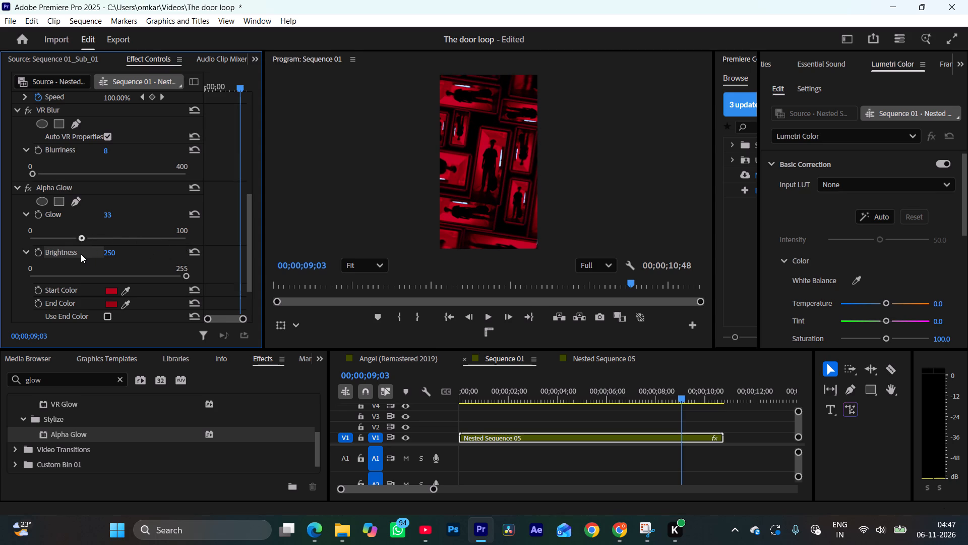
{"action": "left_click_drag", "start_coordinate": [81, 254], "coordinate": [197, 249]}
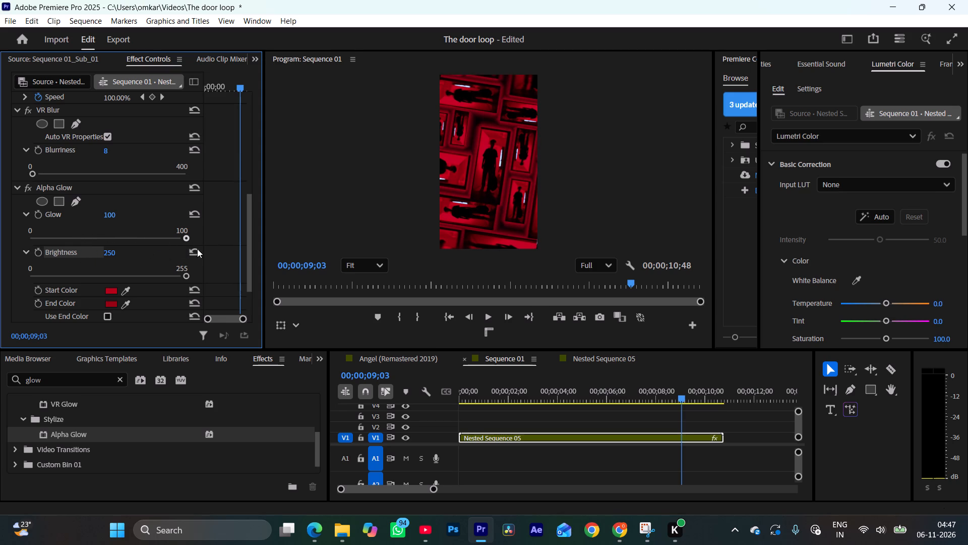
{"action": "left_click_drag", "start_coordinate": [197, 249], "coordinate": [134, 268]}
Lower Alpha Glow's Brightness to 85.
{"action": "left_click_drag", "start_coordinate": [187, 277], "coordinate": [84, 285]}
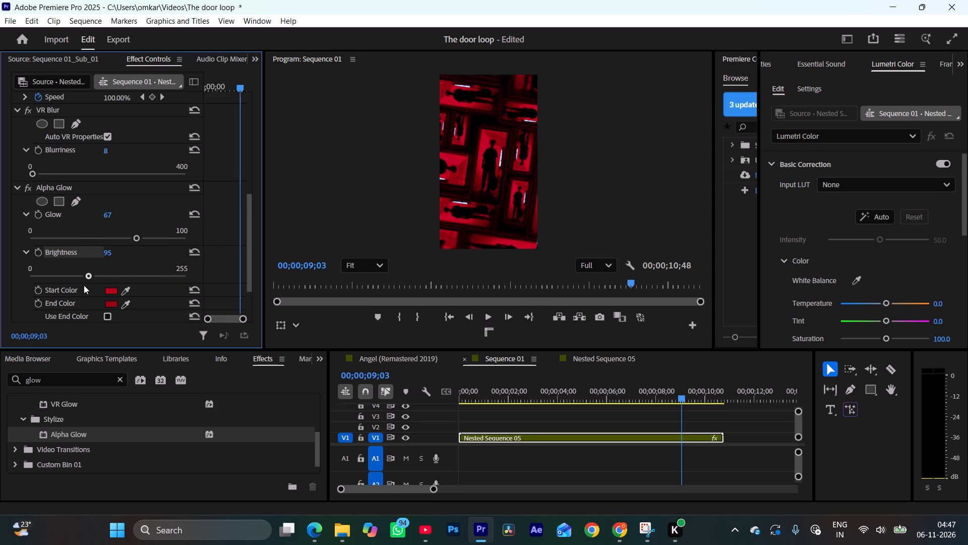
{"action": "left_click_drag", "start_coordinate": [84, 285], "coordinate": [86, 288]}
{"action": "left_click_drag", "start_coordinate": [86, 288], "coordinate": [93, 287]}
{"action": "left_click_drag", "start_coordinate": [93, 287], "coordinate": [74, 292]}
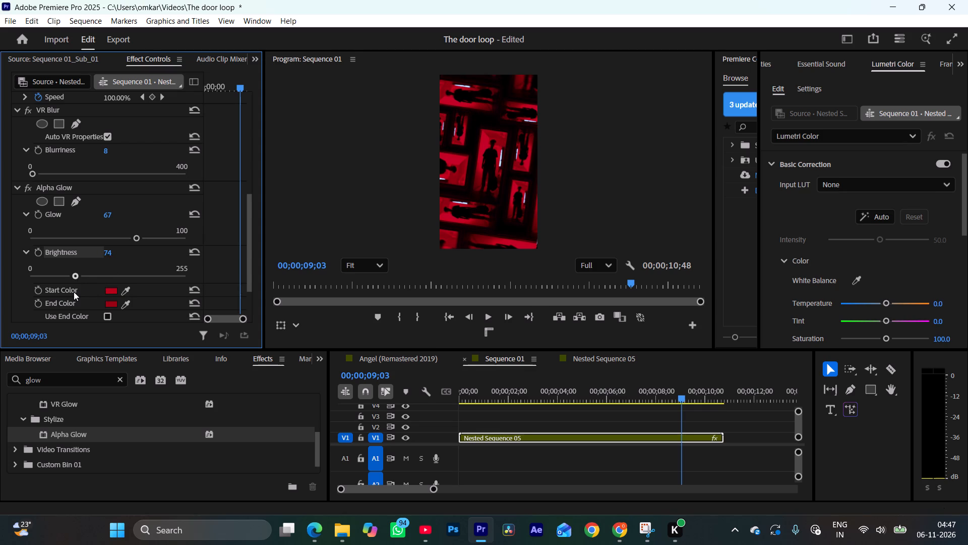
{"action": "left_click_drag", "start_coordinate": [74, 292], "coordinate": [77, 291]}
{"action": "left_click_drag", "start_coordinate": [77, 291], "coordinate": [81, 291]}
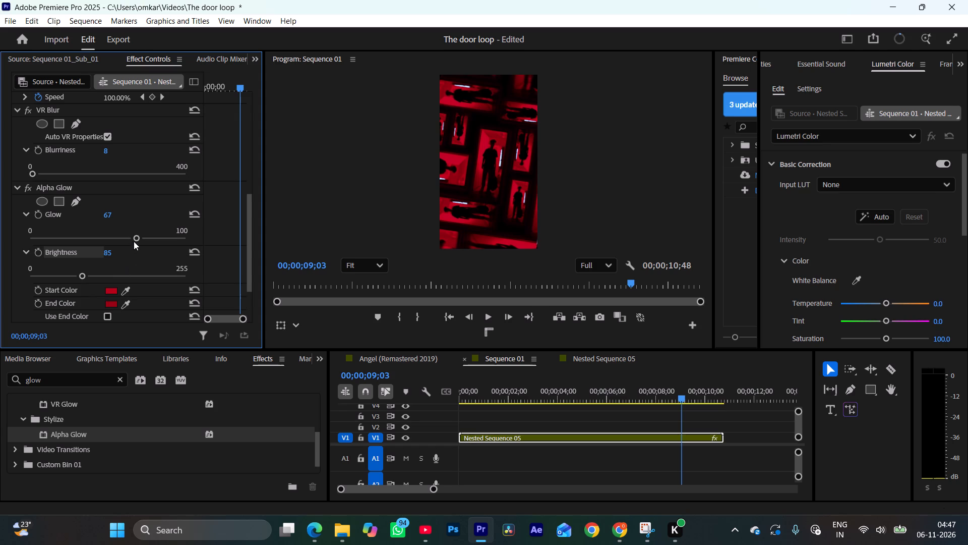
Fine-tune Alpha Glow's Glow amount to 68.
{"action": "left_click_drag", "start_coordinate": [135, 238], "coordinate": [117, 241]}
Apply the VR Glow video effect to the Nested Sequence 05 clip on V1.
{"action": "left_click_drag", "start_coordinate": [73, 402], "coordinate": [491, 440]}
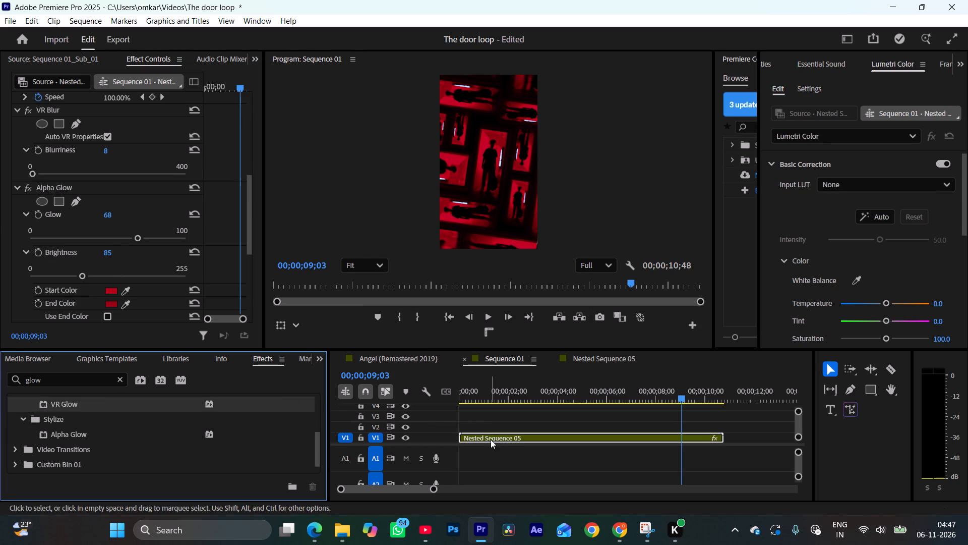
Try different Luma Threshold levels for the VR Glow effect and set it to 0.40.
{"action": "scroll", "coordinate": [148, 235], "scroll_direction": "down", "scroll_amount": 6}
{"action": "scroll", "coordinate": [156, 287], "scroll_direction": "down", "scroll_amount": 5}
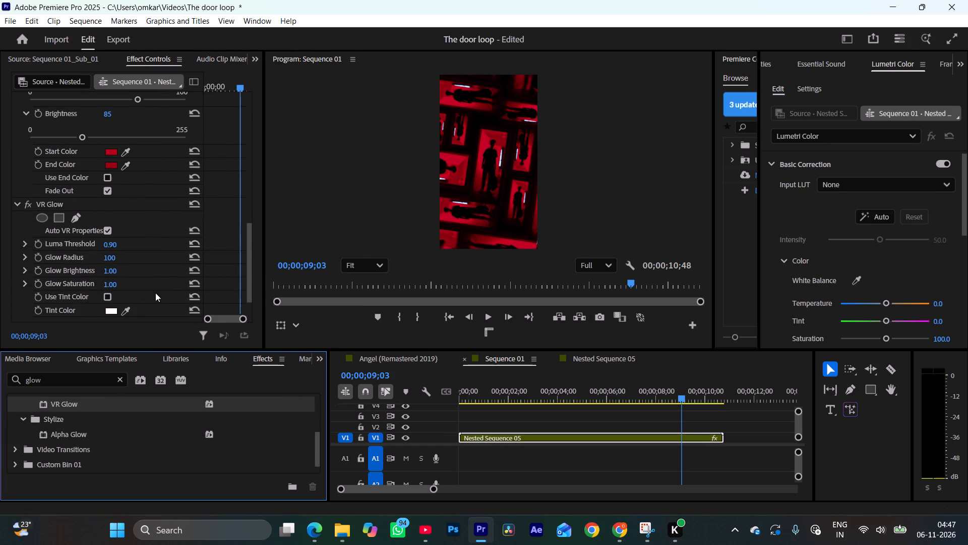
{"action": "scroll", "coordinate": [128, 295], "scroll_direction": "down", "scroll_amount": 3}
{"action": "left_click_drag", "start_coordinate": [108, 208], "coordinate": [144, 210]}
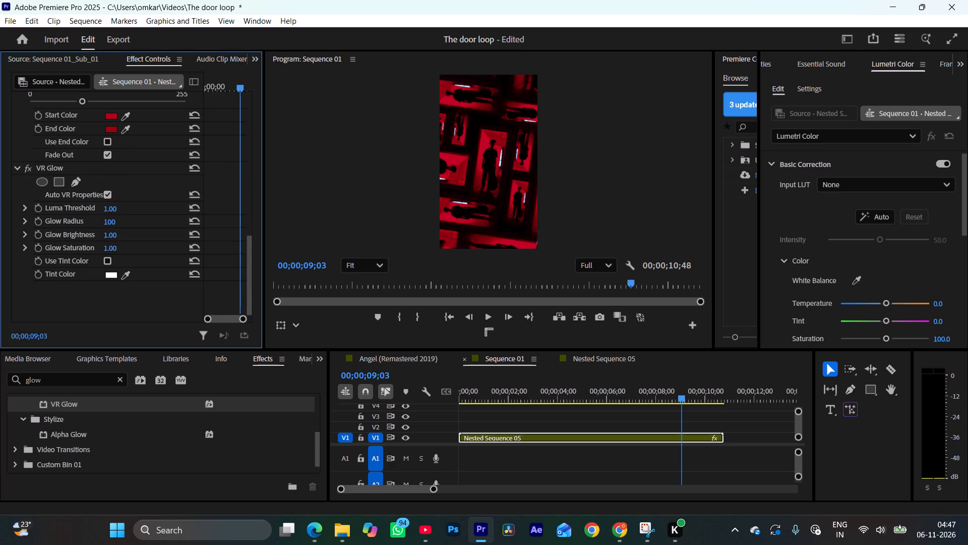
{"action": "left_click_drag", "start_coordinate": [144, 210], "coordinate": [257, 206]}
{"action": "left_click_drag", "start_coordinate": [257, 206], "coordinate": [270, 206]}
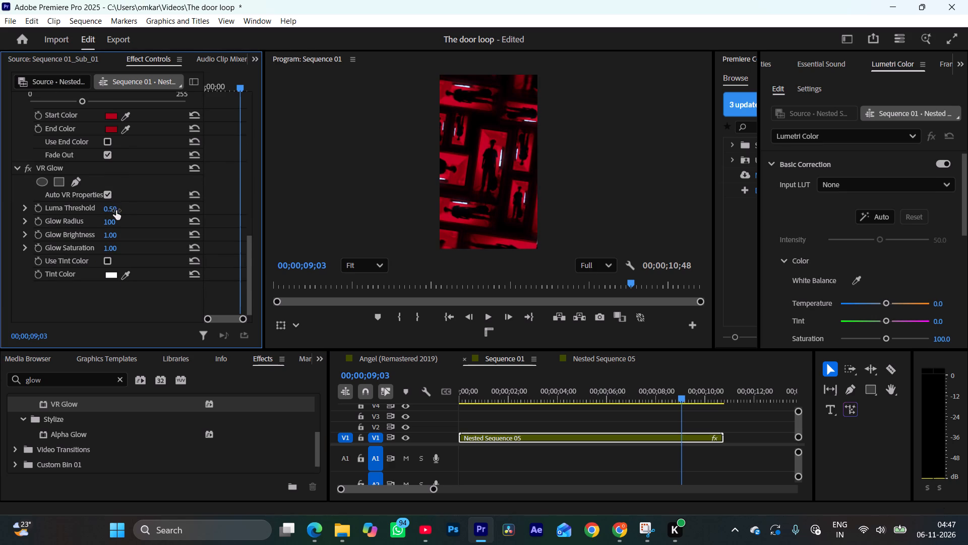
{"action": "left_click_drag", "start_coordinate": [116, 210], "coordinate": [110, 212]}
{"action": "left_click_drag", "start_coordinate": [110, 212], "coordinate": [104, 212]}
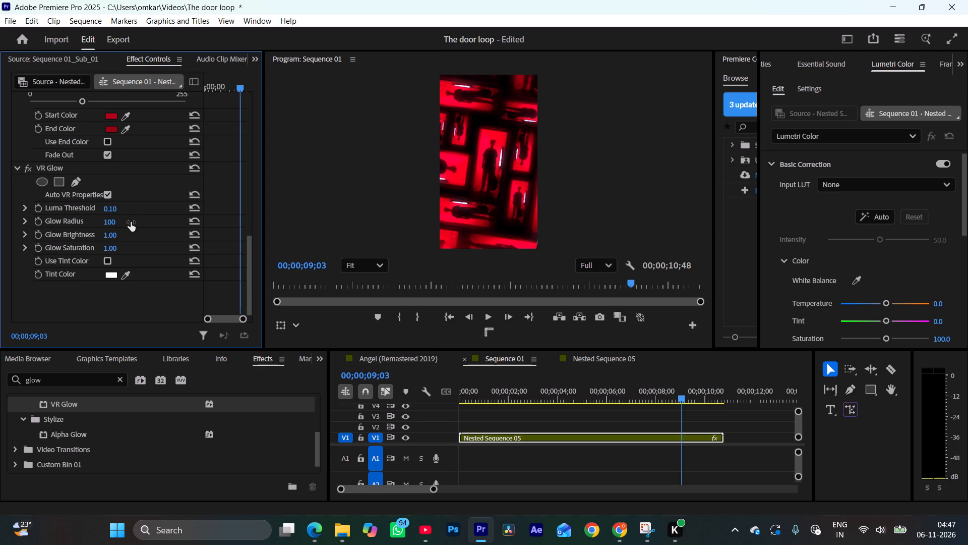
{"action": "key", "text": "ctrl+z"}
{"action": "left_click", "coordinate": [115, 206]}
{"action": "left_click", "coordinate": [156, 212]}
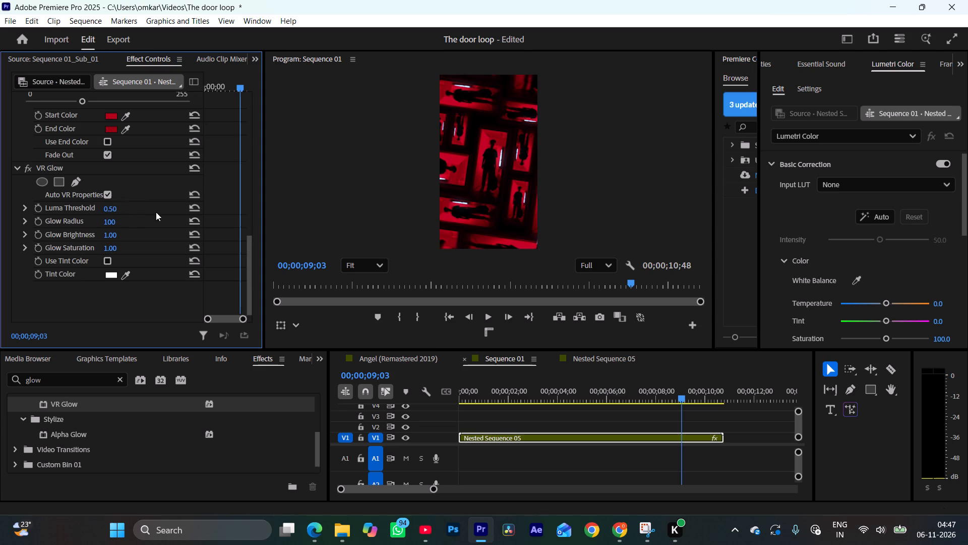
{"action": "left_click", "coordinate": [112, 210]}
{"action": "type", "text": "0.4"}
{"action": "key", "text": "Return"}
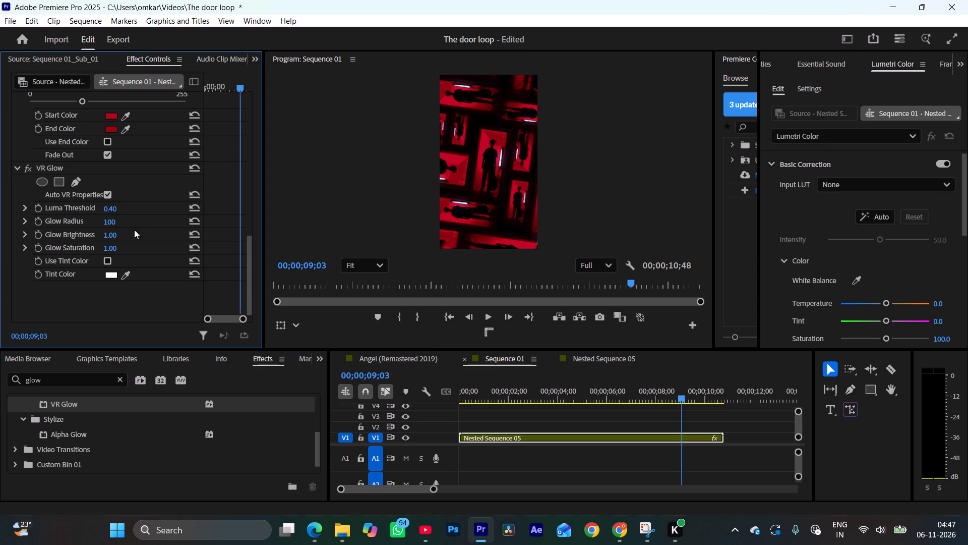
Try small and large Glow Radius values for VR Glow and set the radius to 224.
{"action": "left_click_drag", "start_coordinate": [113, 225], "coordinate": [56, 246]}
{"action": "left_click_drag", "start_coordinate": [56, 246], "coordinate": [81, 288]}
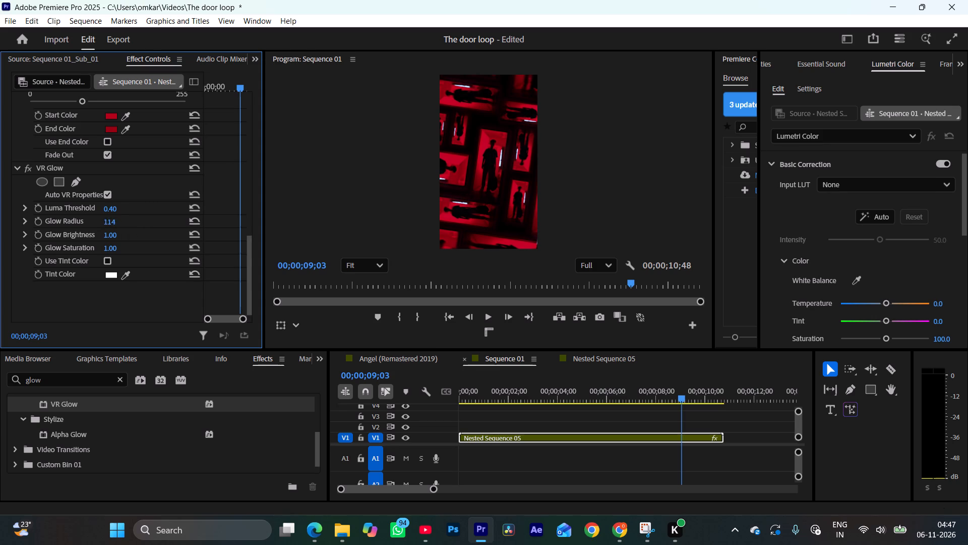
{"action": "left_click_drag", "start_coordinate": [81, 288], "coordinate": [377, 252]}
{"action": "left_click_drag", "start_coordinate": [111, 223], "coordinate": [11, 249]}
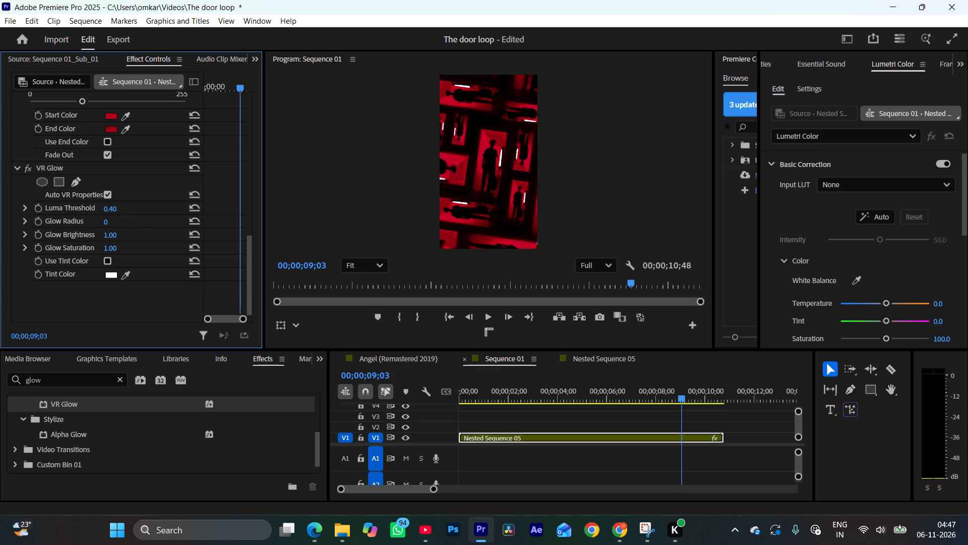
{"action": "left_click_drag", "start_coordinate": [11, 249], "coordinate": [169, 224]}
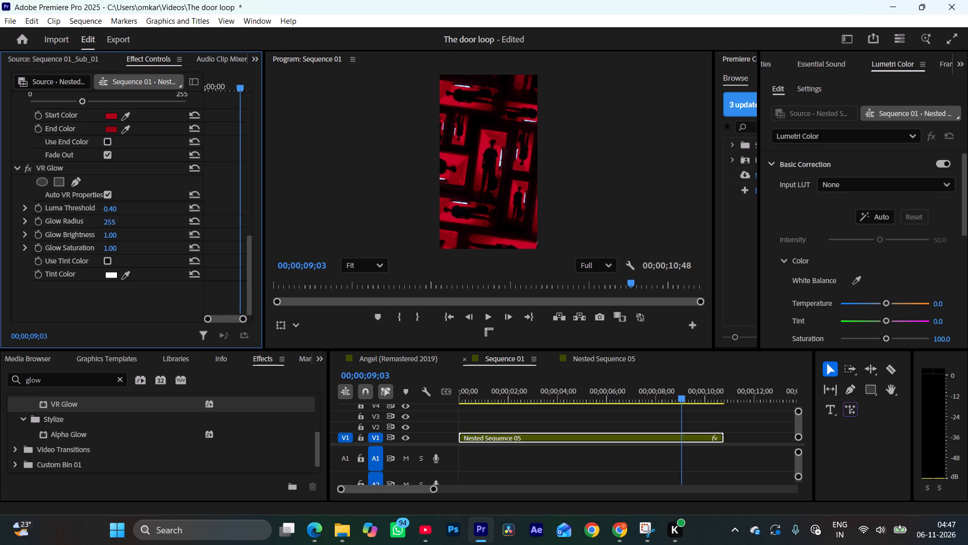
{"action": "left_click_drag", "start_coordinate": [169, 224], "coordinate": [18, 222]}
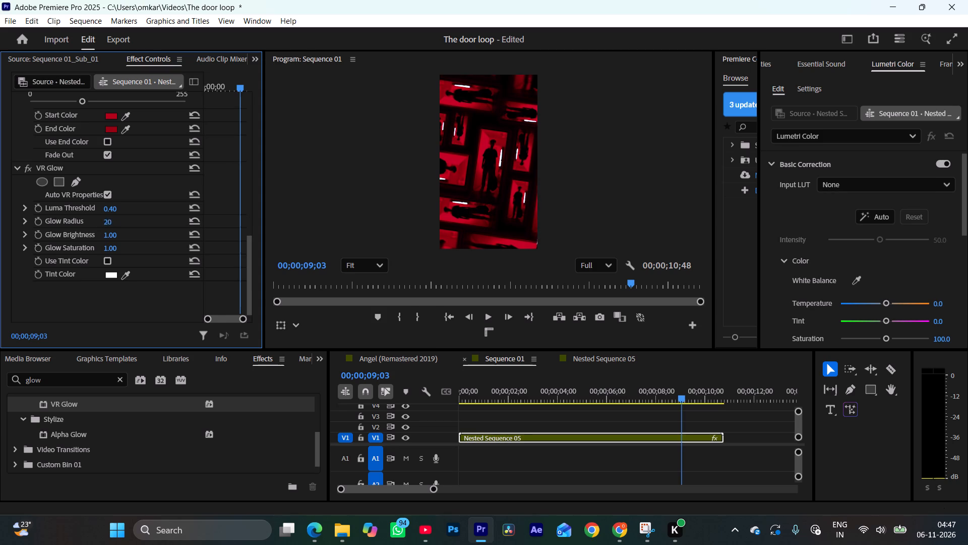
{"action": "left_click_drag", "start_coordinate": [18, 222], "coordinate": [143, 204]}
Test stronger Glow Brightness levels for VR Glow and set the brightness to 1.5.
{"action": "left_click_drag", "start_coordinate": [115, 238], "coordinate": [164, 238]}
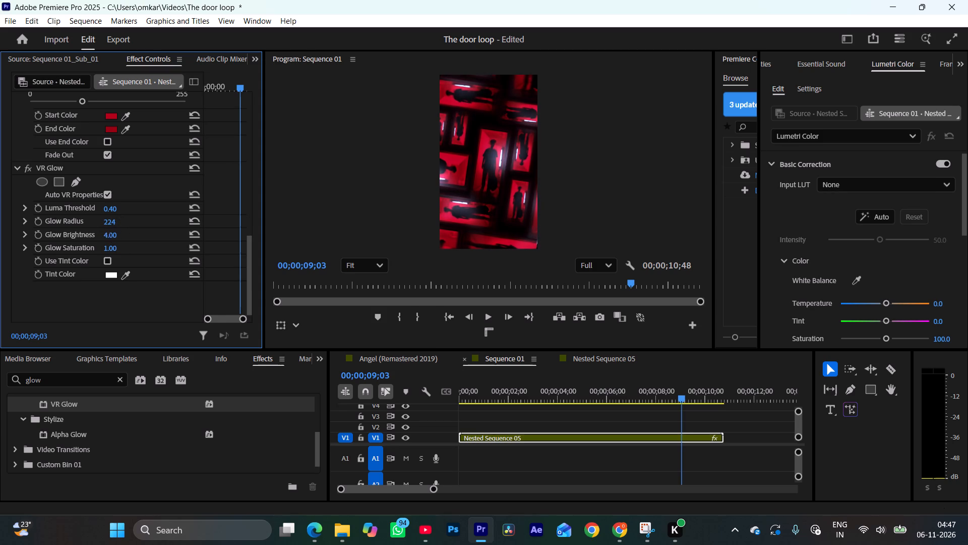
{"action": "left_click_drag", "start_coordinate": [164, 238], "coordinate": [154, 234]}
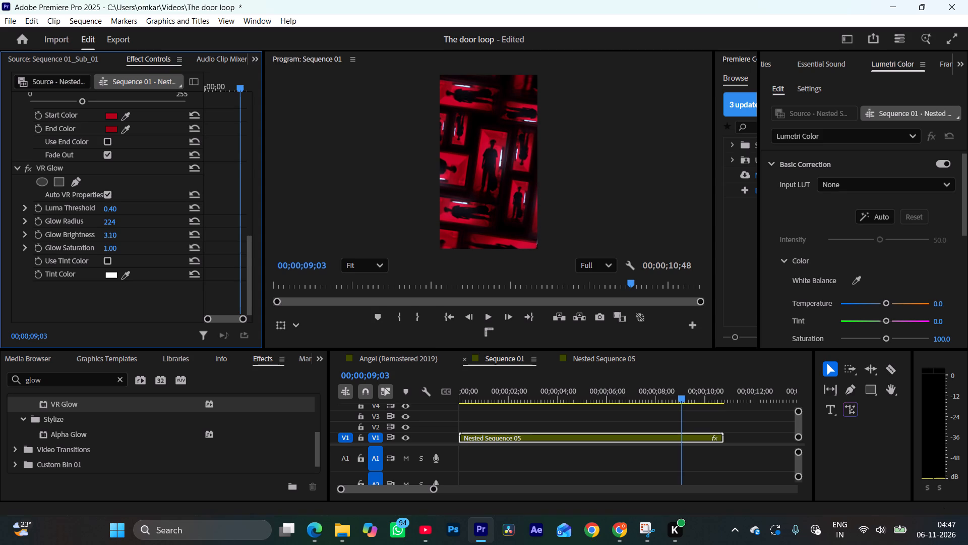
{"action": "left_click_drag", "start_coordinate": [154, 234], "coordinate": [140, 235]}
{"action": "left_click_drag", "start_coordinate": [140, 235], "coordinate": [139, 234]}
{"action": "left_click_drag", "start_coordinate": [113, 235], "coordinate": [102, 235]}
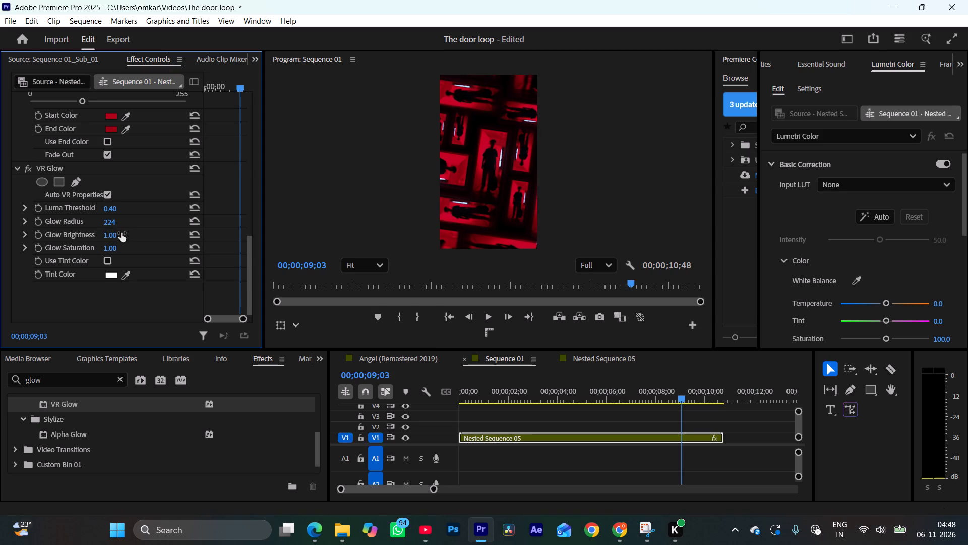
{"action": "left_click", "coordinate": [120, 233]}
{"action": "type", "text": "1.5"}
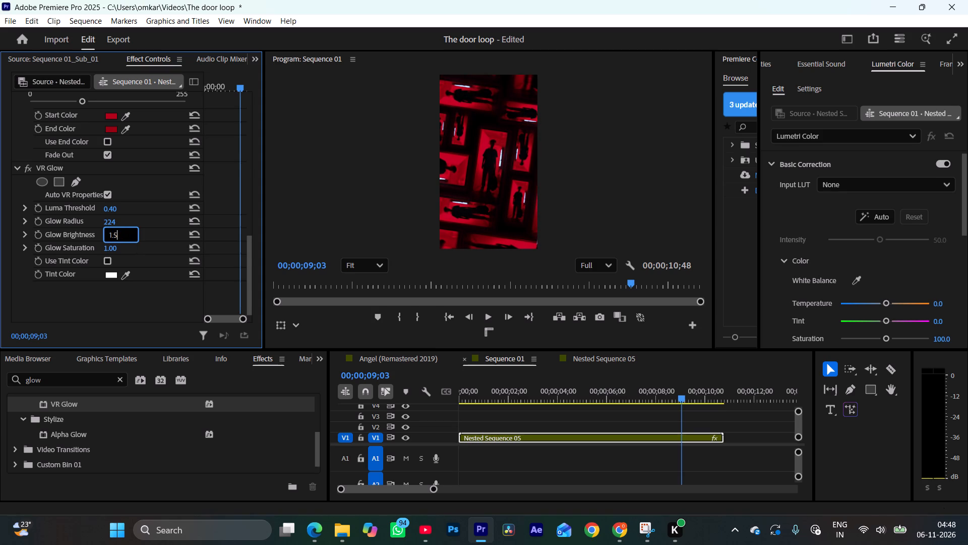
{"action": "key", "text": "Return"}
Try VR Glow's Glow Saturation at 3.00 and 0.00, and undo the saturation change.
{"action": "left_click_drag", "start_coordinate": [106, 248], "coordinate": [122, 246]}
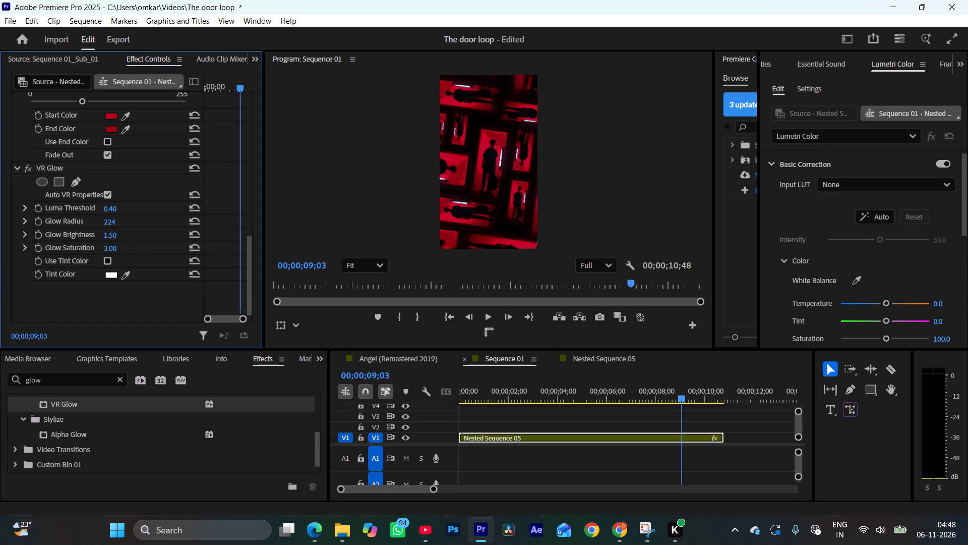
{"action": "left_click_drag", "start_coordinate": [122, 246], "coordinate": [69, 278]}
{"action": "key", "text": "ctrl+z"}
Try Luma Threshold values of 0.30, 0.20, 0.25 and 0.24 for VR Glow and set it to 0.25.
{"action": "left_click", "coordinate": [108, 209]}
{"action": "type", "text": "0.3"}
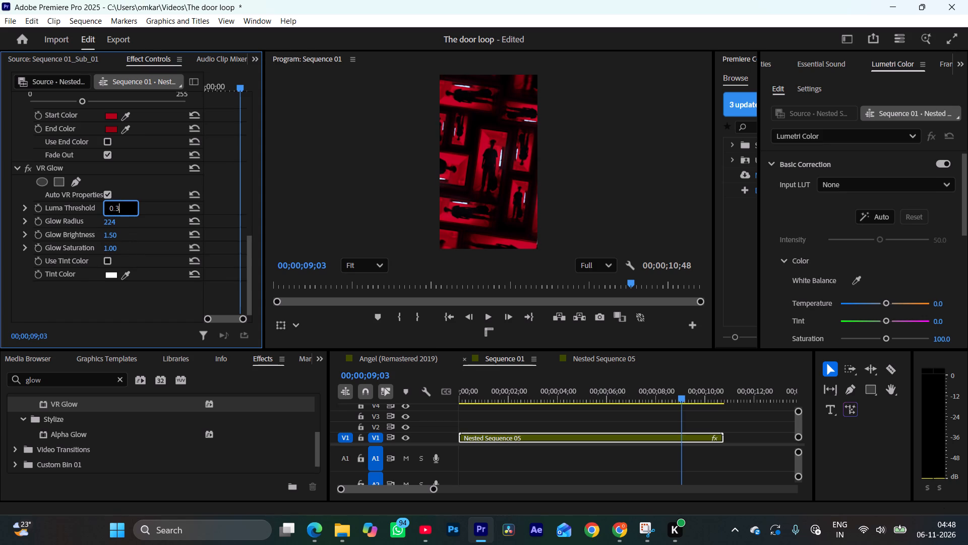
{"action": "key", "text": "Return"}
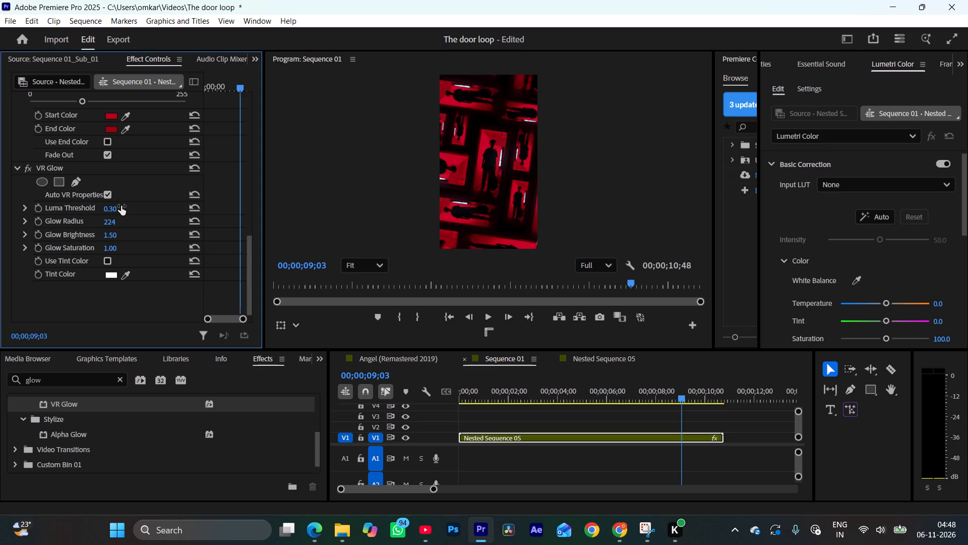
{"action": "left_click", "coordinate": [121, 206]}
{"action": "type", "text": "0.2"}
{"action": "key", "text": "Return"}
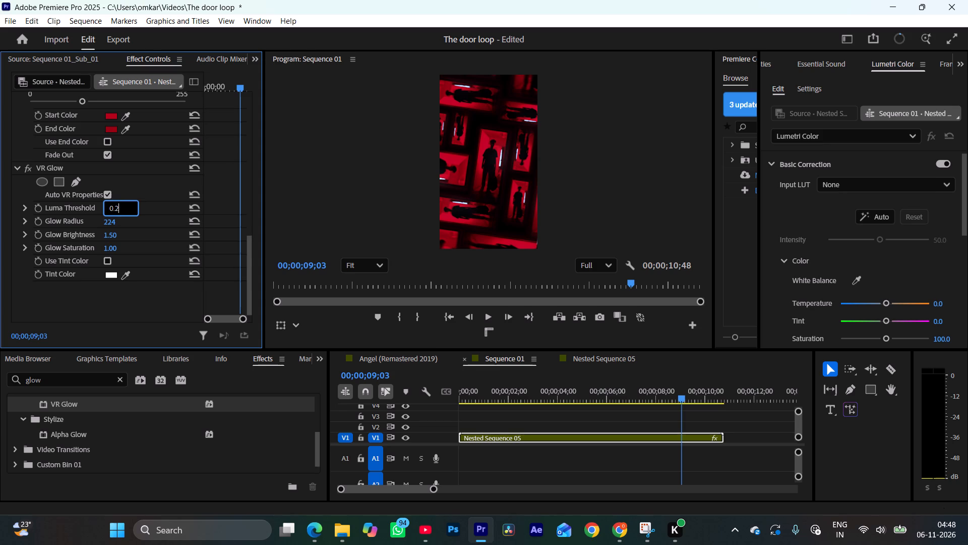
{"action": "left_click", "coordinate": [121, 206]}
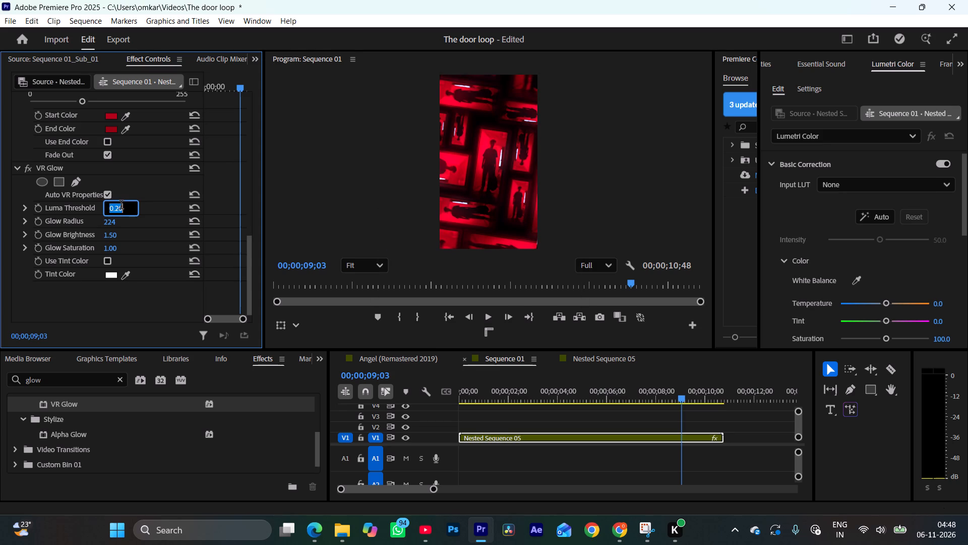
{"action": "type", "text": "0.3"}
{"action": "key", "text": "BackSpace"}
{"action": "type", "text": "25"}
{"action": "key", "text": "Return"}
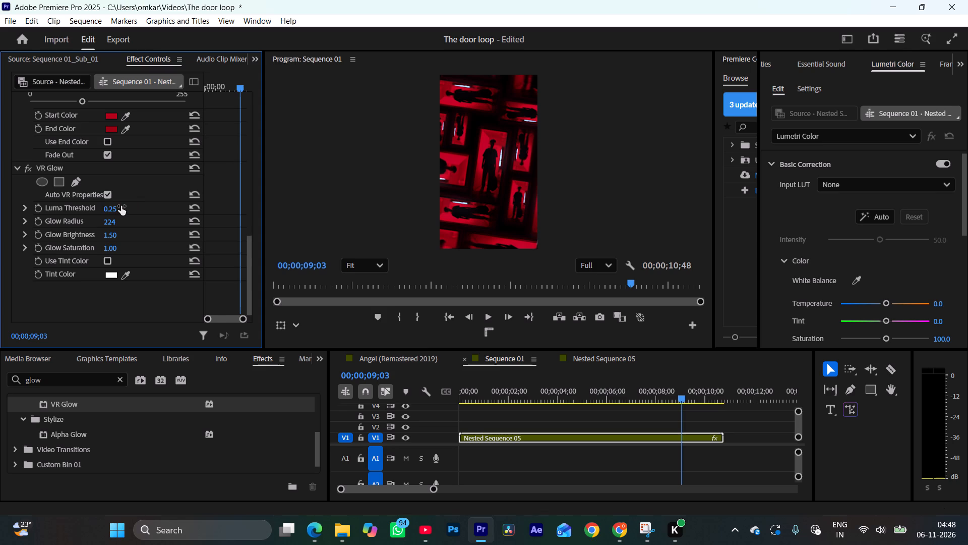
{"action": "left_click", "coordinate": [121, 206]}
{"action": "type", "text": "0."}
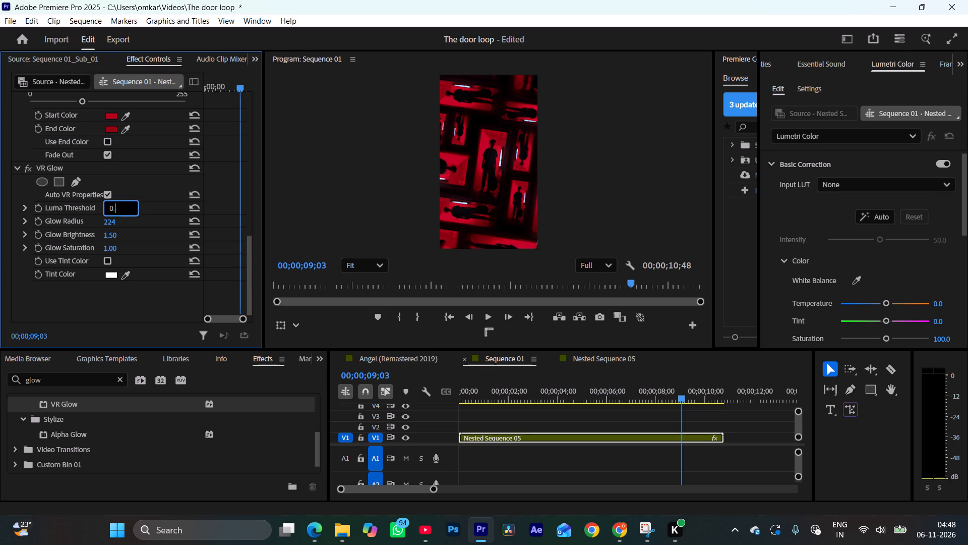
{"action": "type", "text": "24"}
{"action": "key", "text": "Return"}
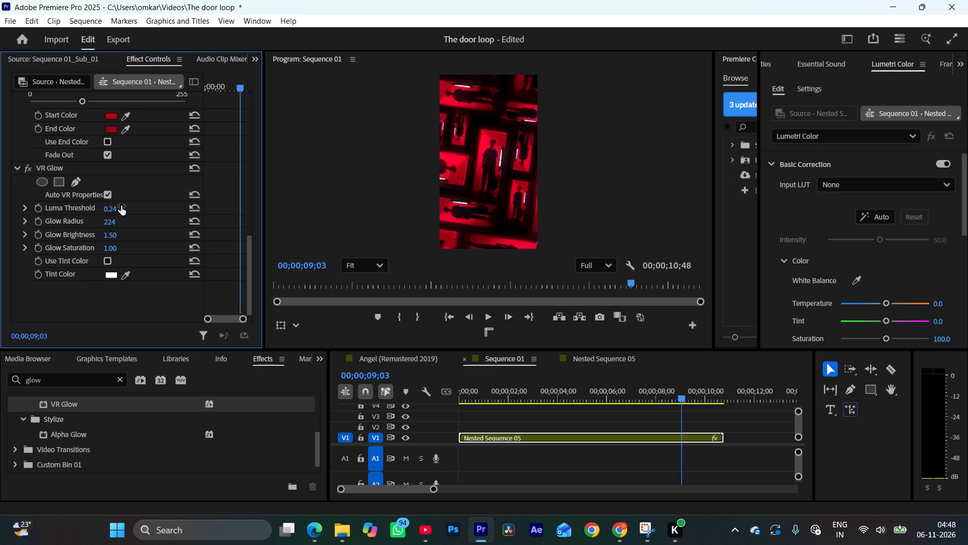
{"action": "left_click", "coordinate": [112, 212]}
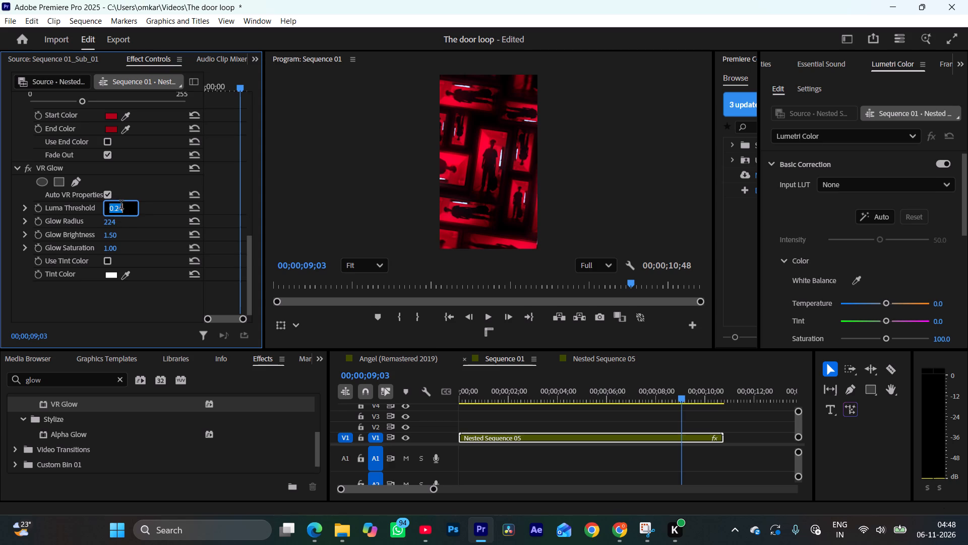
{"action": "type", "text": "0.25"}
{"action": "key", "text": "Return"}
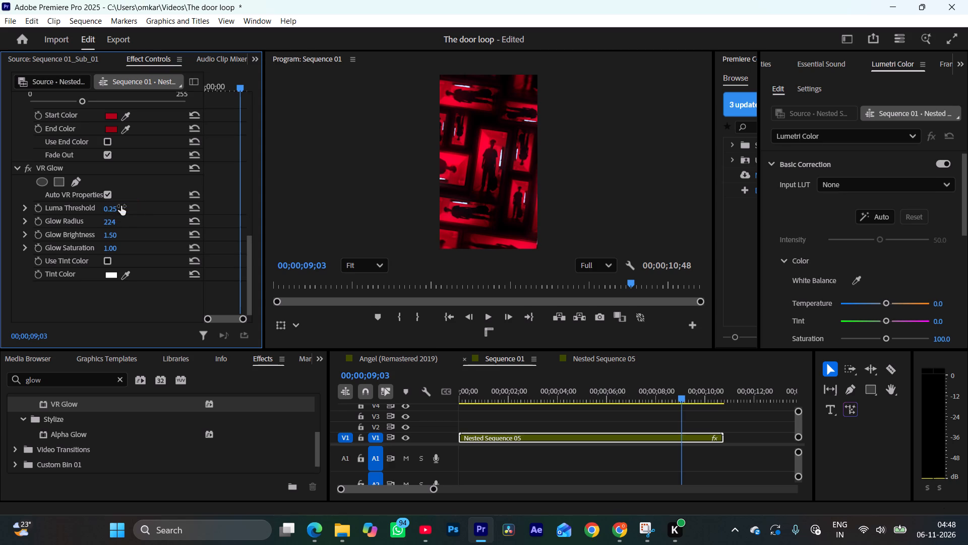
Preview the glow at different times in Sequence 01 and compare the image with VR Glow disabled and enabled.
{"action": "left_click_drag", "start_coordinate": [681, 399], "coordinate": [600, 398]}
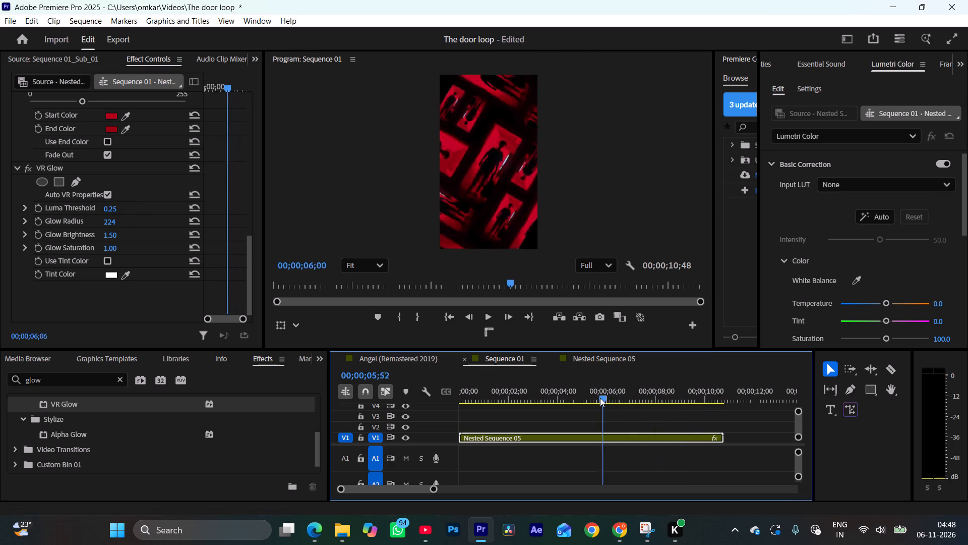
{"action": "left_click_drag", "start_coordinate": [600, 398], "coordinate": [689, 396]}
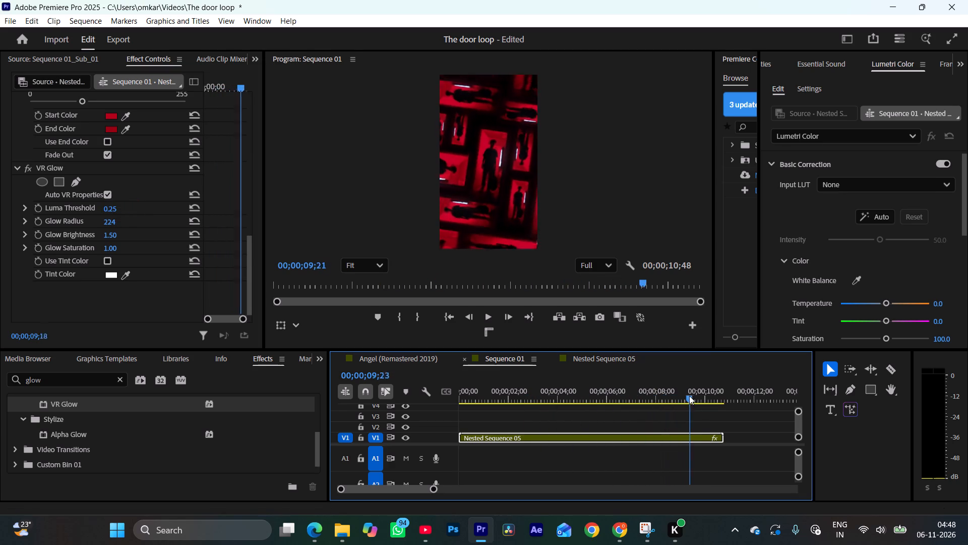
{"action": "left_click_drag", "start_coordinate": [689, 396], "coordinate": [681, 417]}
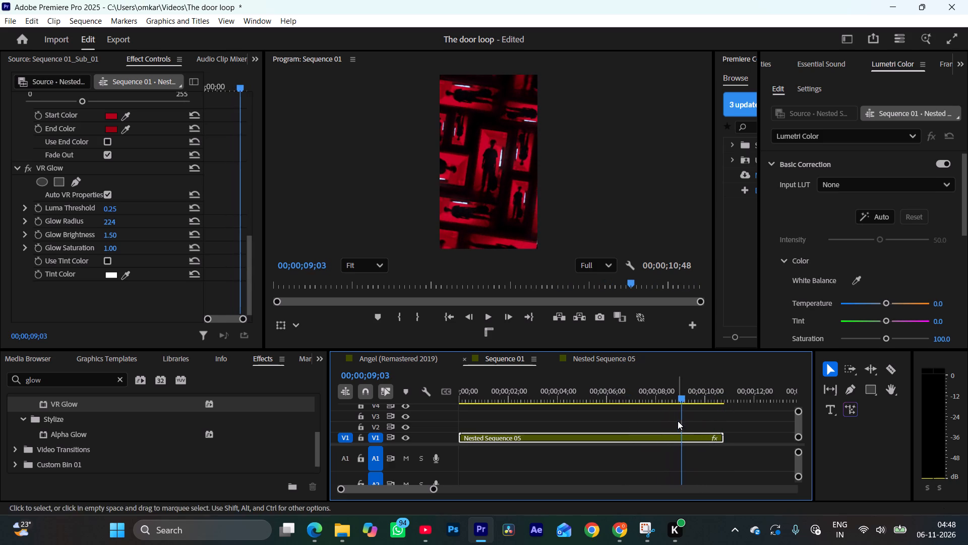
{"action": "left_click", "coordinate": [24, 173]}
{"action": "left_click", "coordinate": [24, 173]}
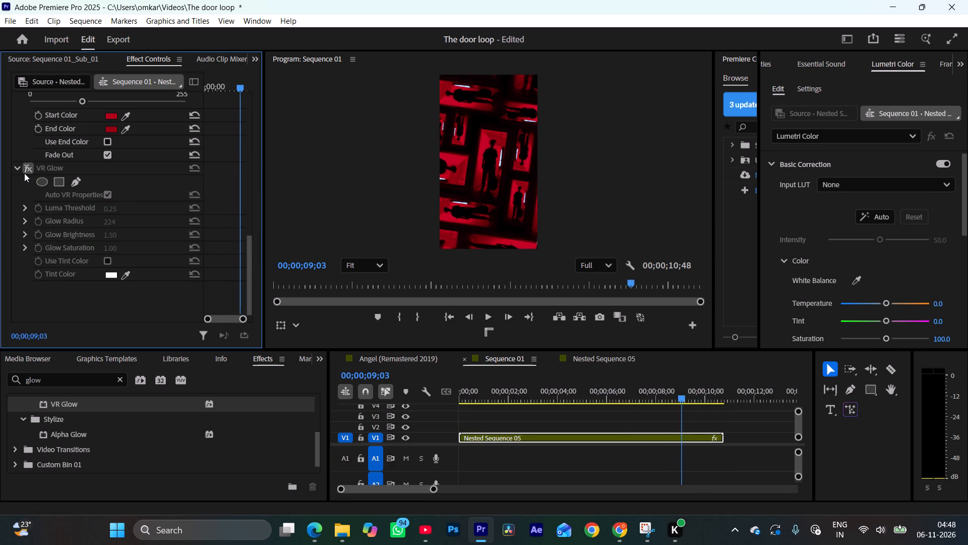
Set VR Glow's Luma Threshold to 0.24.
{"action": "scroll", "coordinate": [48, 176], "scroll_direction": "up", "scroll_amount": 3}
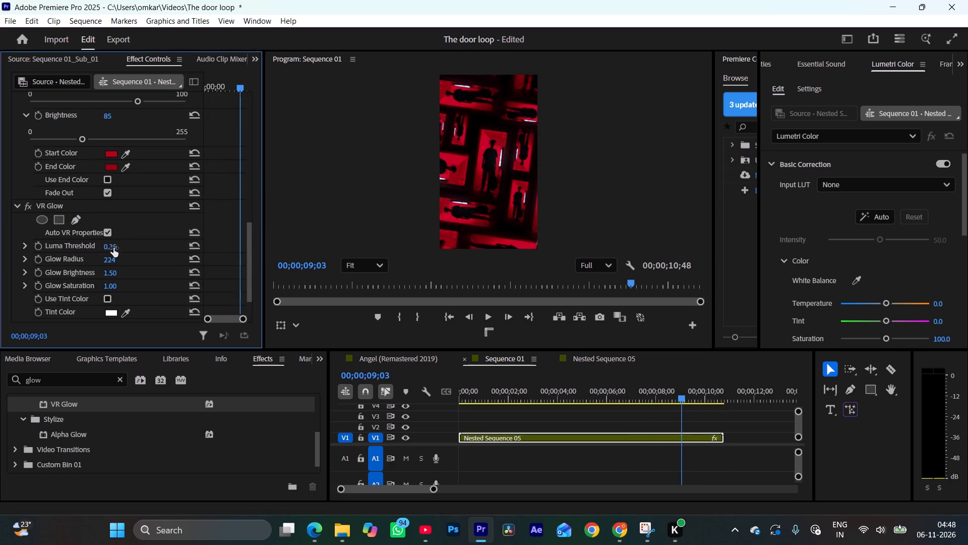
{"action": "left_click", "coordinate": [113, 248]}
{"action": "type", "text": "0.24"}
{"action": "key", "text": "Return"}
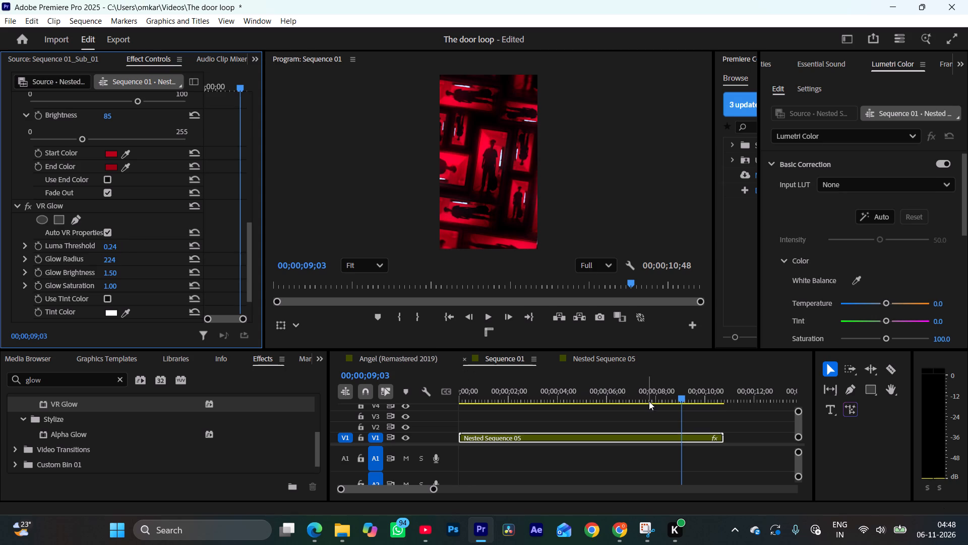
Scrub back and forth through Nested Sequence 05 to review the glow across the door collage animation.
{"action": "left_click_drag", "start_coordinate": [647, 396], "coordinate": [537, 424]}
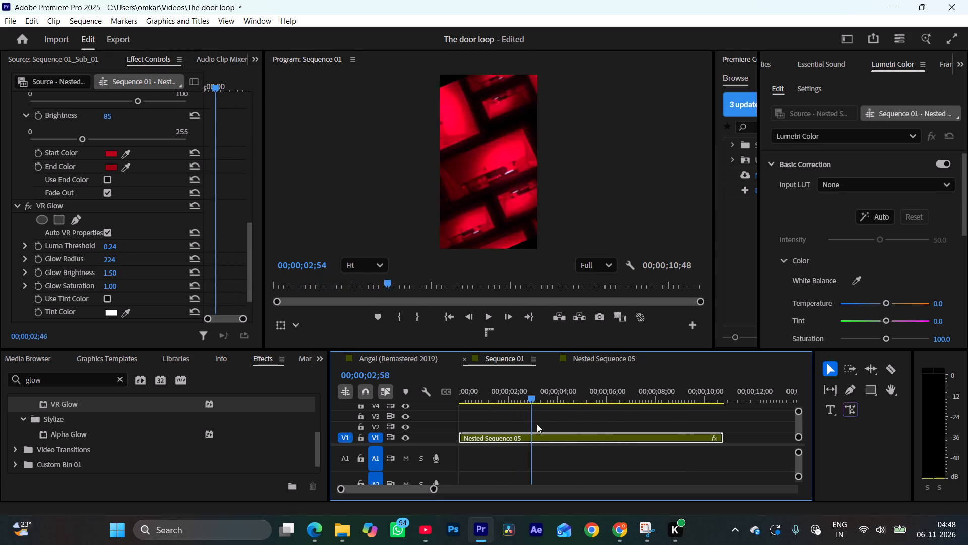
{"action": "left_click_drag", "start_coordinate": [537, 424], "coordinate": [671, 418]}
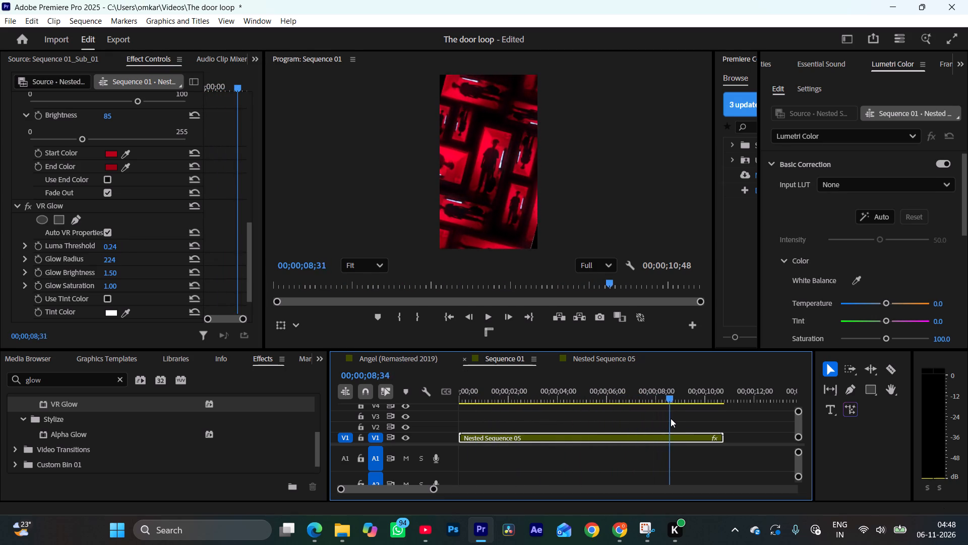
{"action": "left_click_drag", "start_coordinate": [671, 418], "coordinate": [700, 419]}
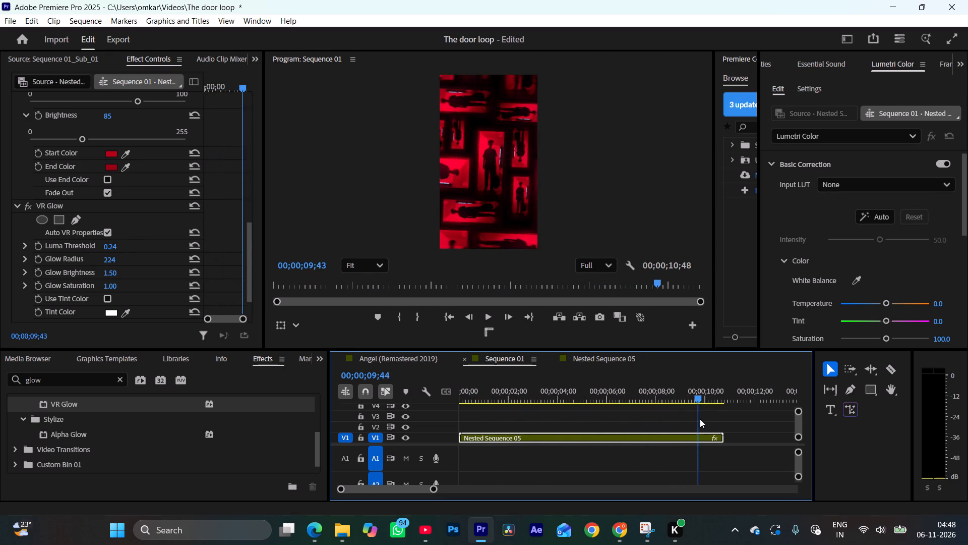
{"action": "left_click_drag", "start_coordinate": [700, 419], "coordinate": [520, 449]}
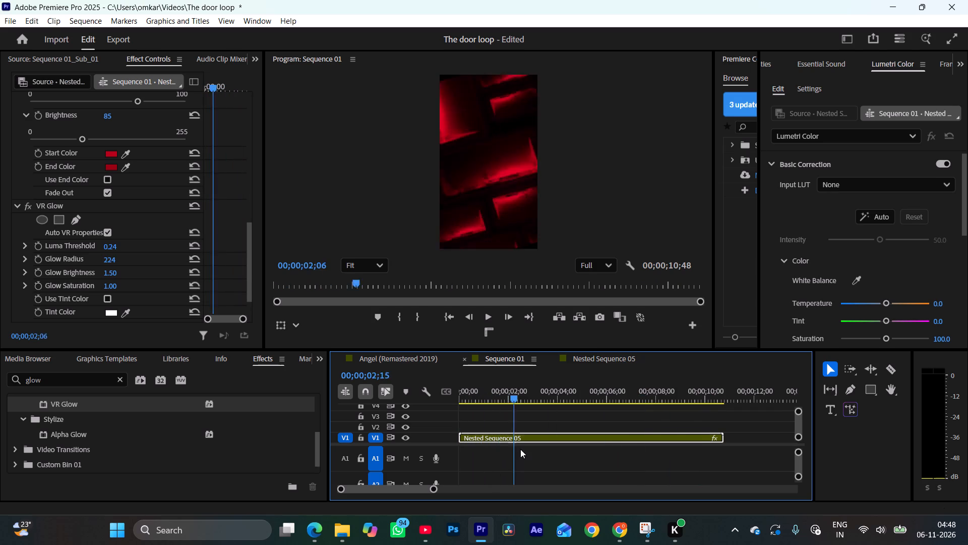
{"action": "left_click_drag", "start_coordinate": [520, 449], "coordinate": [691, 446]}
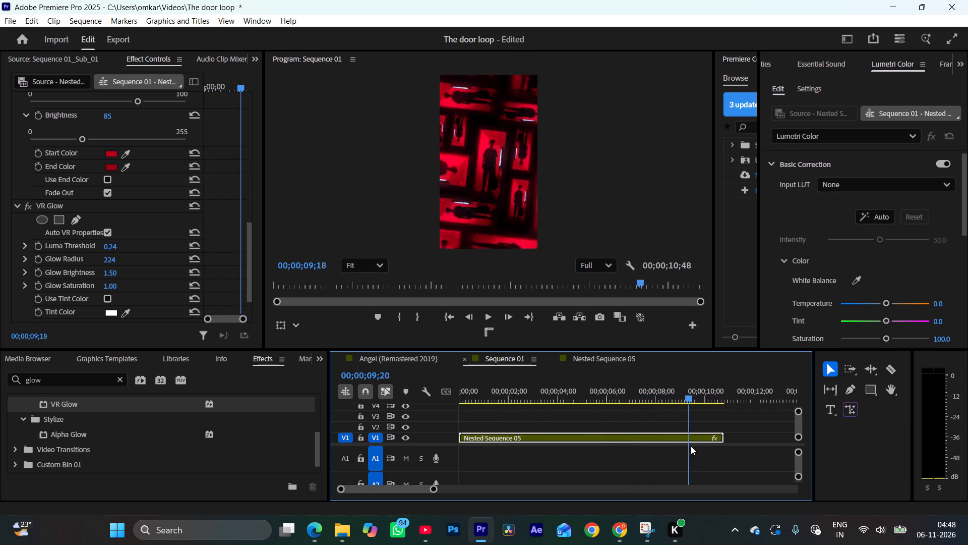
{"action": "left_click_drag", "start_coordinate": [691, 446], "coordinate": [693, 446]}
Compare the image with the Alpha Glow effect and the VR Blur effect each disabled and re-enabled.
{"action": "scroll", "coordinate": [161, 253], "scroll_direction": "up", "scroll_amount": 6}
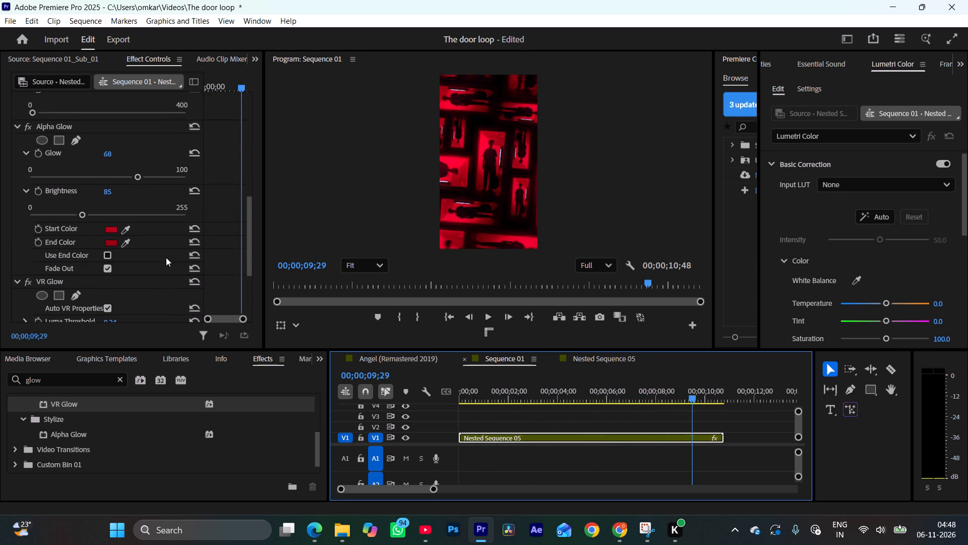
{"action": "scroll", "coordinate": [166, 257], "scroll_direction": "up", "scroll_amount": 7}
{"action": "left_click", "coordinate": [29, 217]}
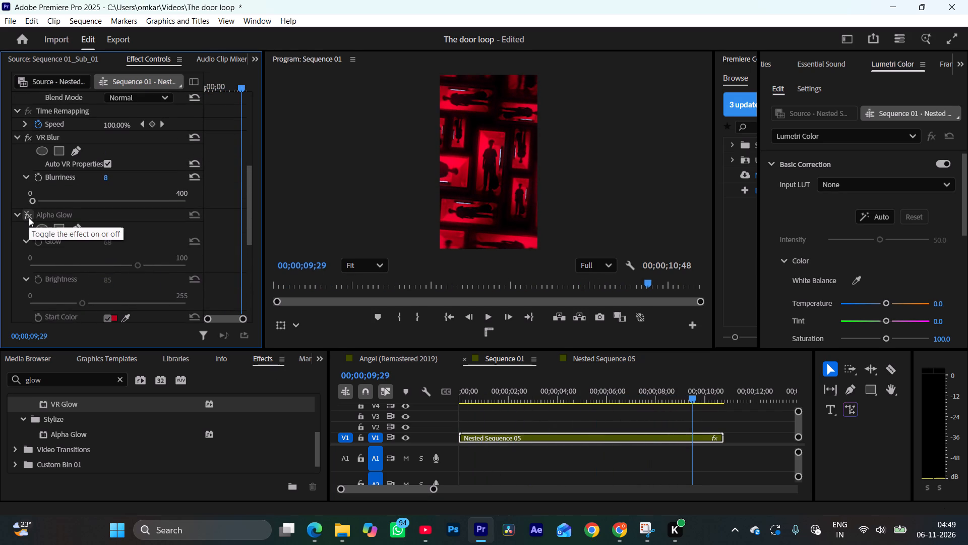
{"action": "left_click", "coordinate": [29, 217]}
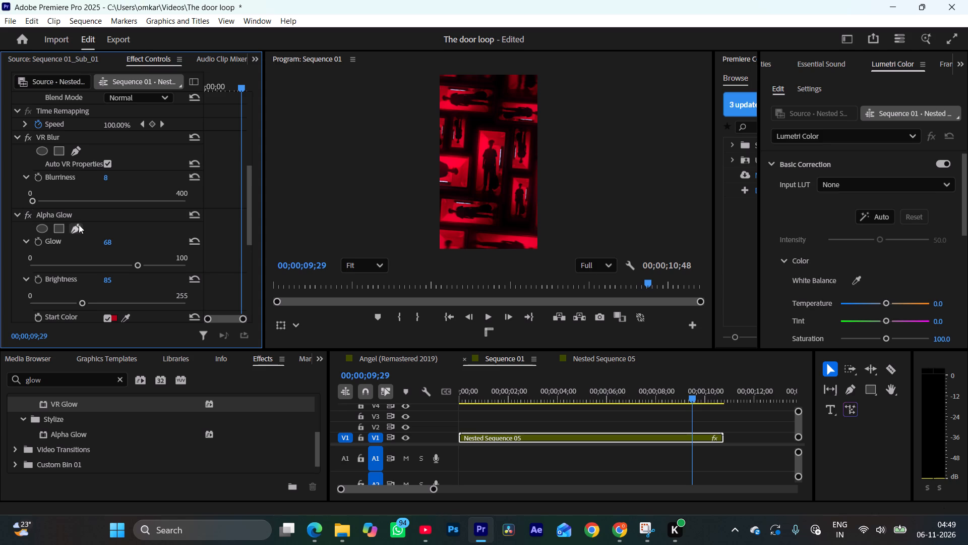
{"action": "scroll", "coordinate": [80, 226], "scroll_direction": "up", "scroll_amount": 7}
{"action": "scroll", "coordinate": [77, 235], "scroll_direction": "down", "scroll_amount": 1}
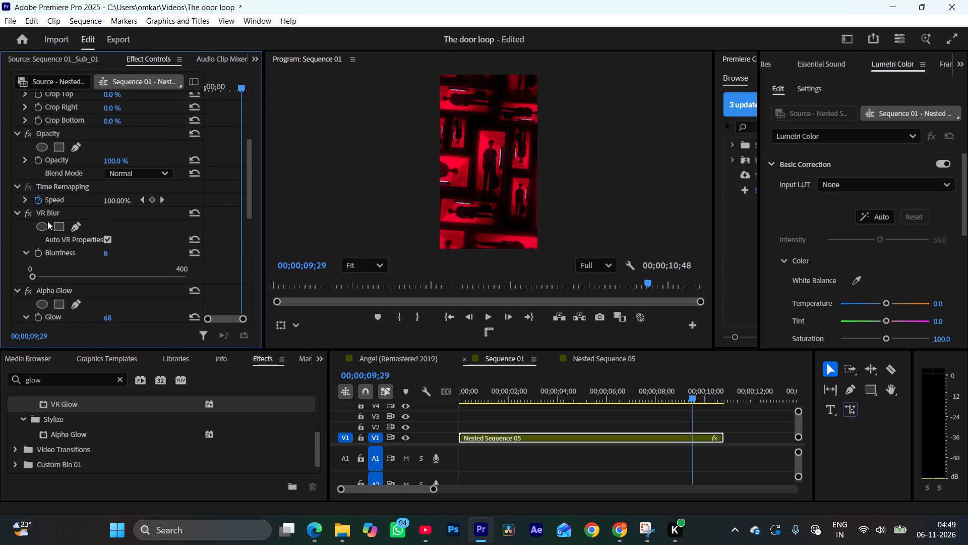
{"action": "left_click", "coordinate": [24, 212]}
{"action": "left_click", "coordinate": [24, 212]}
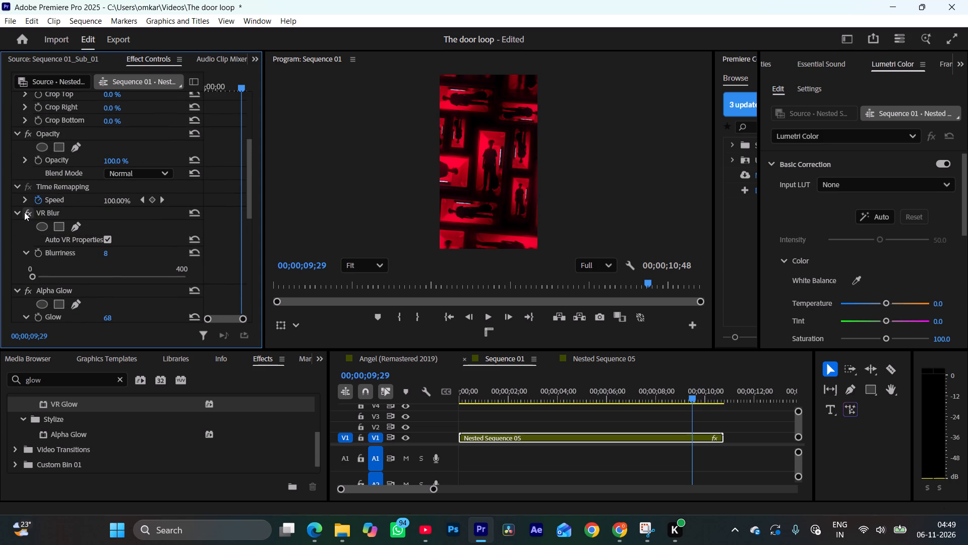
{"action": "left_click", "coordinate": [24, 212]}
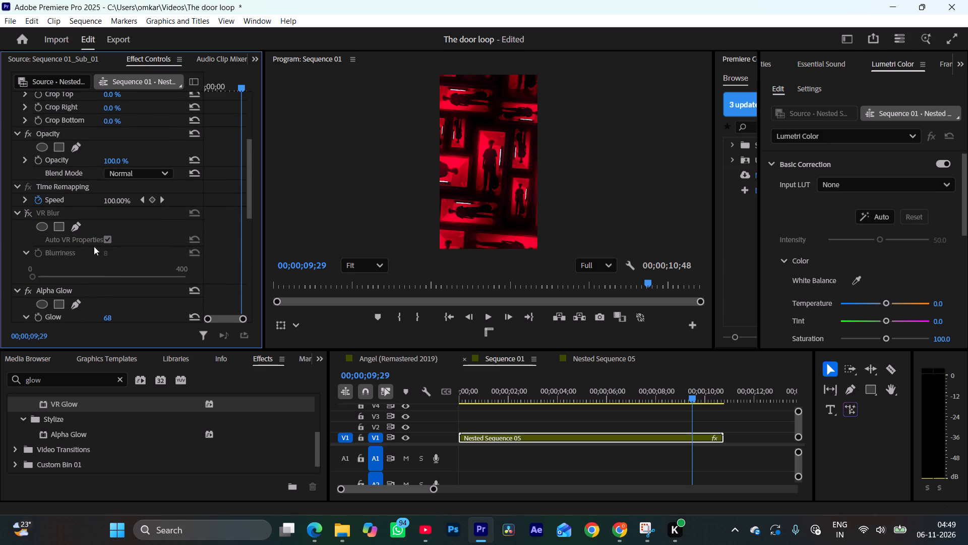
{"action": "left_click", "coordinate": [31, 210]}
Delete the VR Blur effect from the Nested Sequence 05 clip.
{"action": "left_click", "coordinate": [103, 252]}
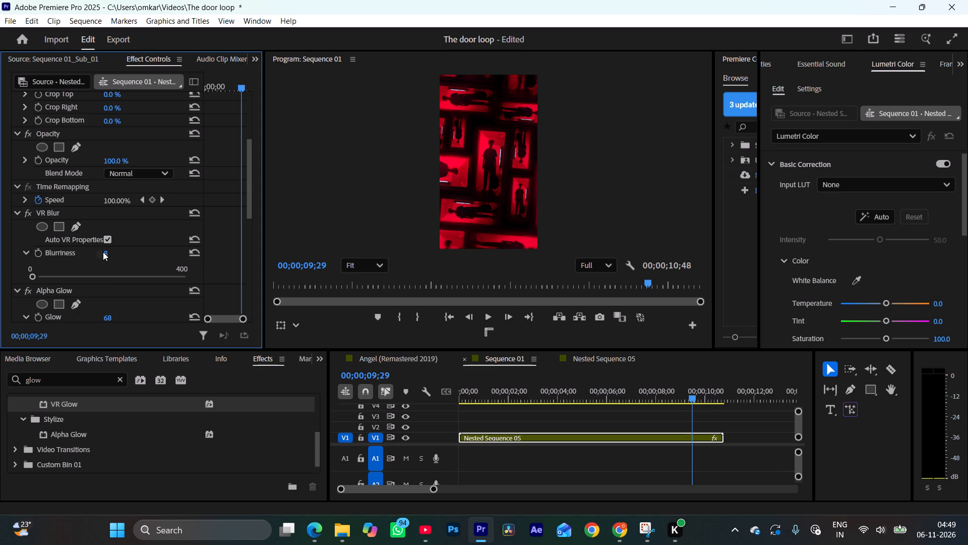
{"action": "left_click", "coordinate": [107, 253]}
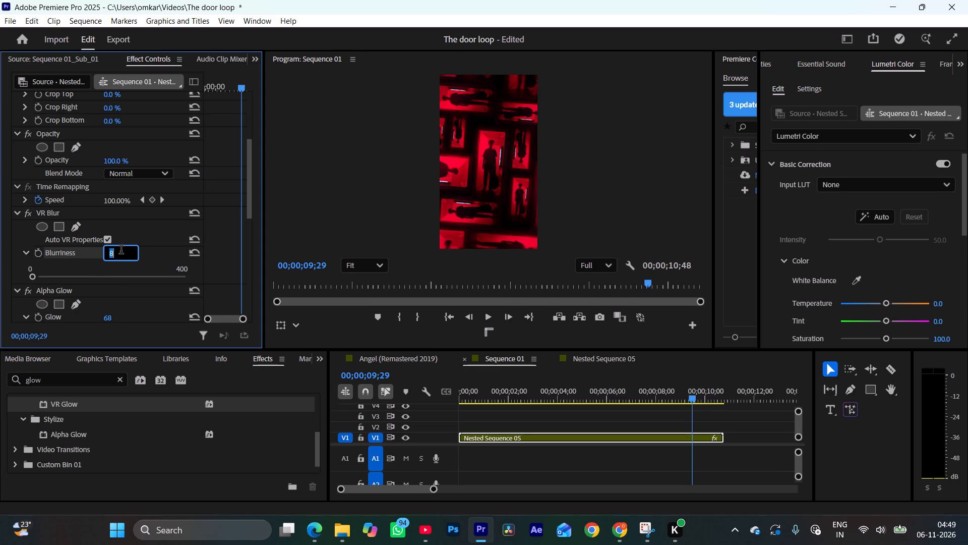
{"action": "left_click", "coordinate": [85, 208]}
{"action": "key", "text": "Delete"}
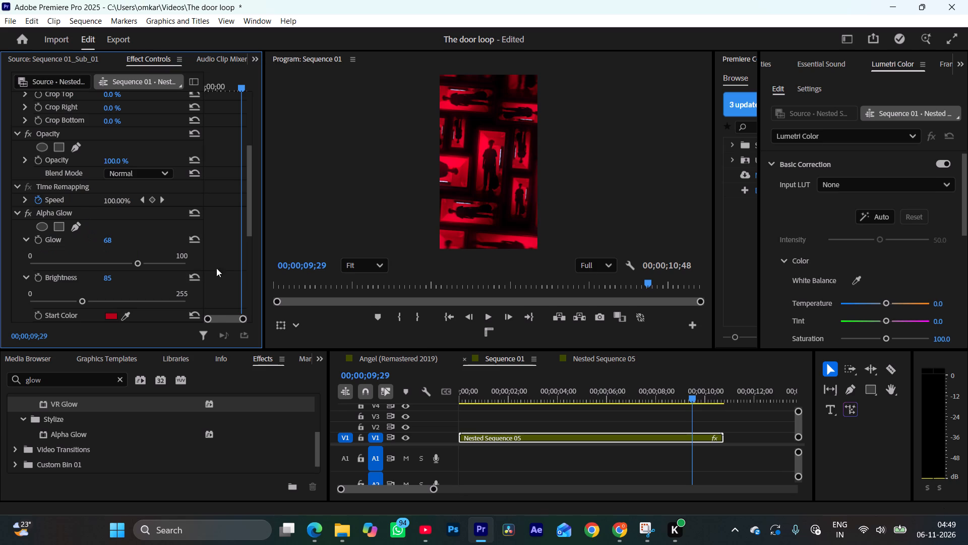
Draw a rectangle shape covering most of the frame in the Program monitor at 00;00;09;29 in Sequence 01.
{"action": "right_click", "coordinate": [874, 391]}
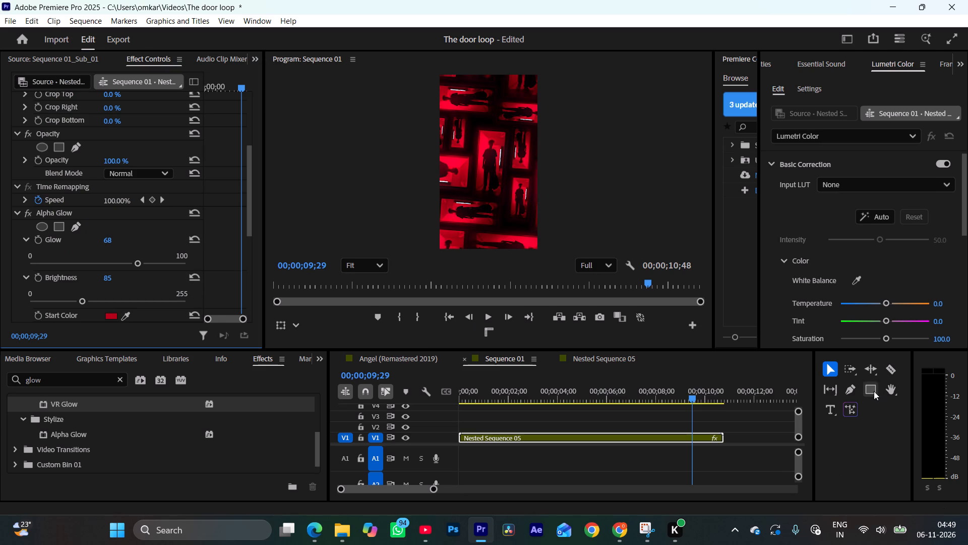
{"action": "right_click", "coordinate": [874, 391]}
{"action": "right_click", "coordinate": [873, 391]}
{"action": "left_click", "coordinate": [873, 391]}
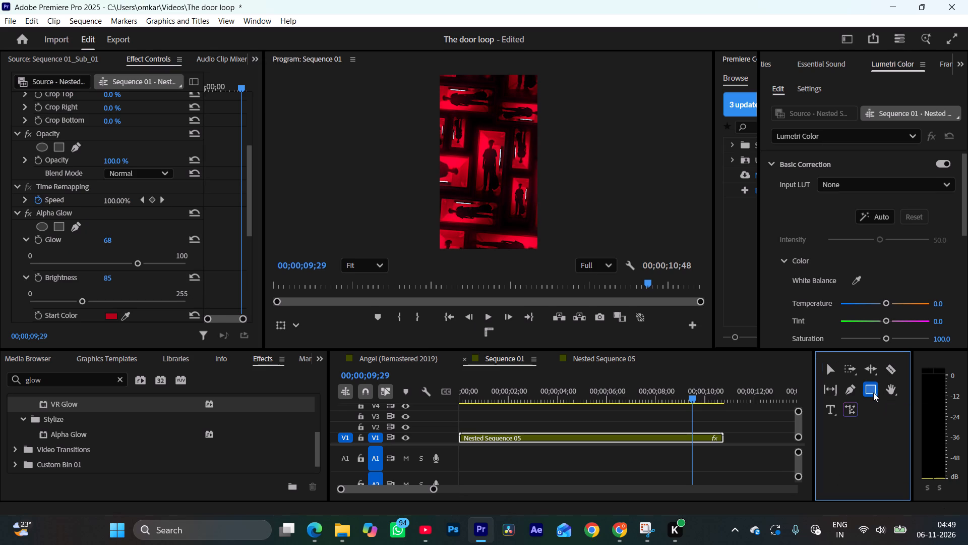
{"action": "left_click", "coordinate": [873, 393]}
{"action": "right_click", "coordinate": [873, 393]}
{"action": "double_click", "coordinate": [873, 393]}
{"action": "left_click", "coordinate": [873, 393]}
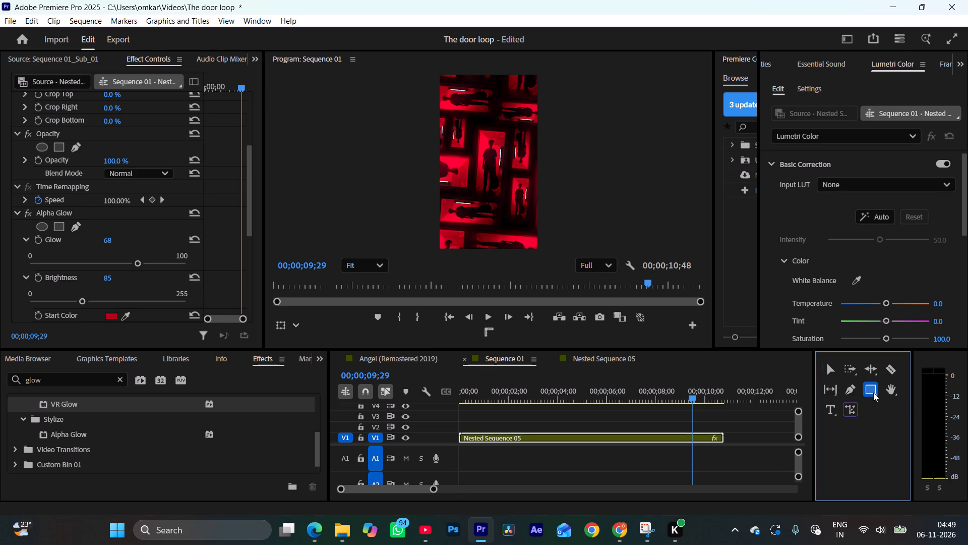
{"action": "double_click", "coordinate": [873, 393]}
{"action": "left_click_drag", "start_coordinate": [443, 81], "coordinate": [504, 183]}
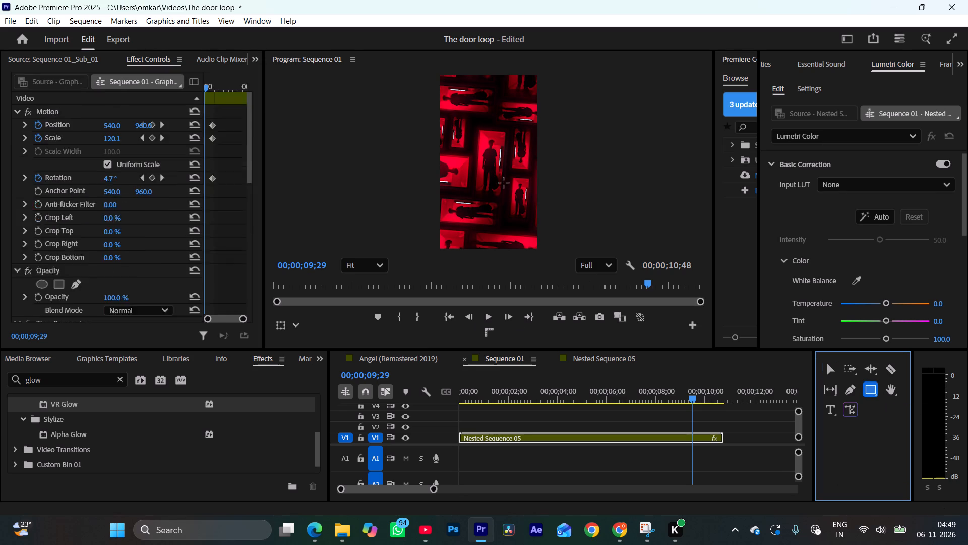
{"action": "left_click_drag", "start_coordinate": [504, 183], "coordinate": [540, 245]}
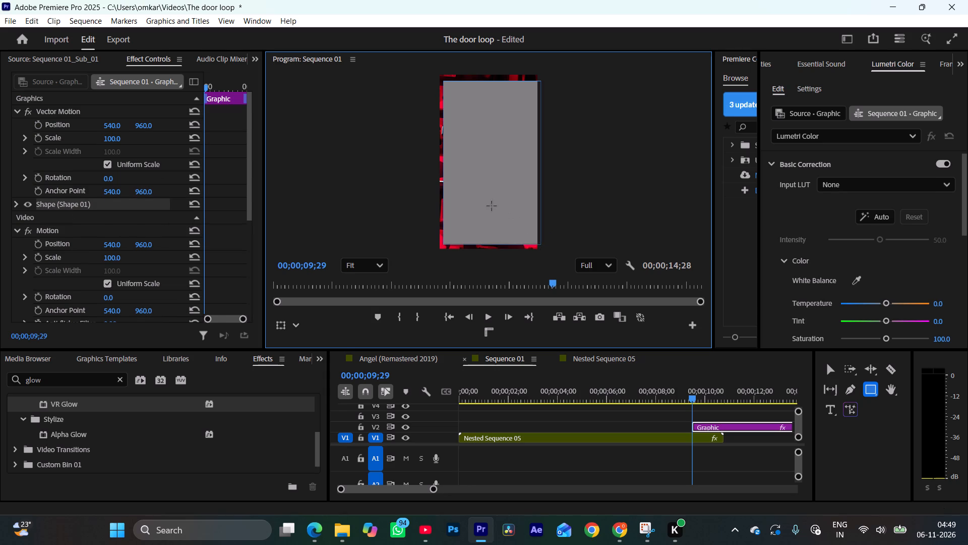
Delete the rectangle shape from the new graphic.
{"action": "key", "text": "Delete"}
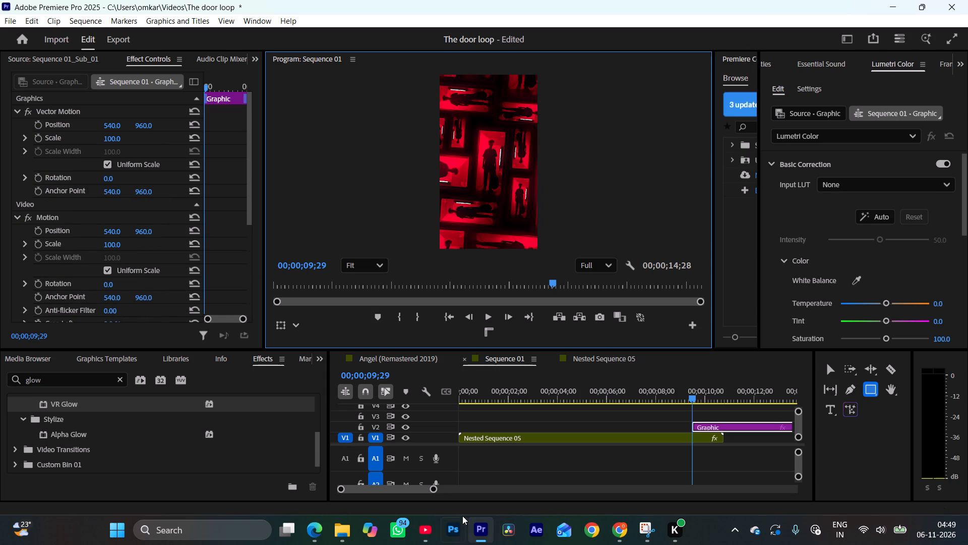
Switch to Microsoft Edge, open YouTube's home page in a new tab and search for "how to add radial blur in premiere pro".
{"action": "left_click", "coordinate": [423, 527]}
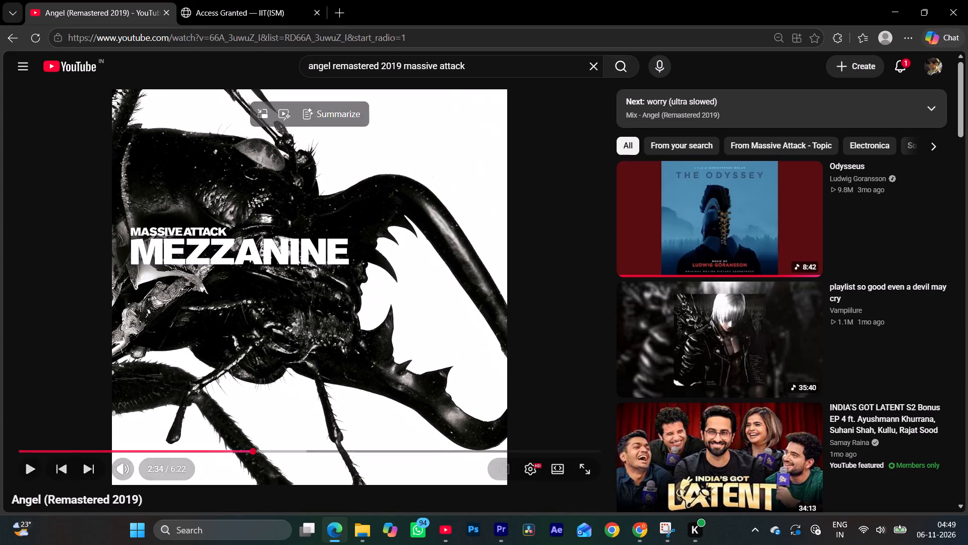
{"action": "right_click", "coordinate": [87, 63]}
{"action": "left_click", "coordinate": [171, 86]}
{"action": "left_click", "coordinate": [346, 1]}
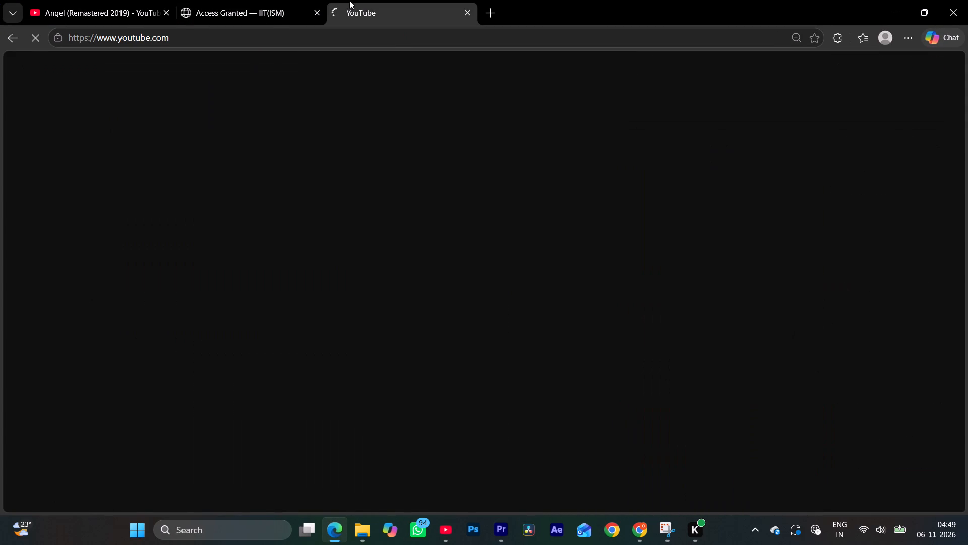
{"action": "left_click", "coordinate": [437, 72]}
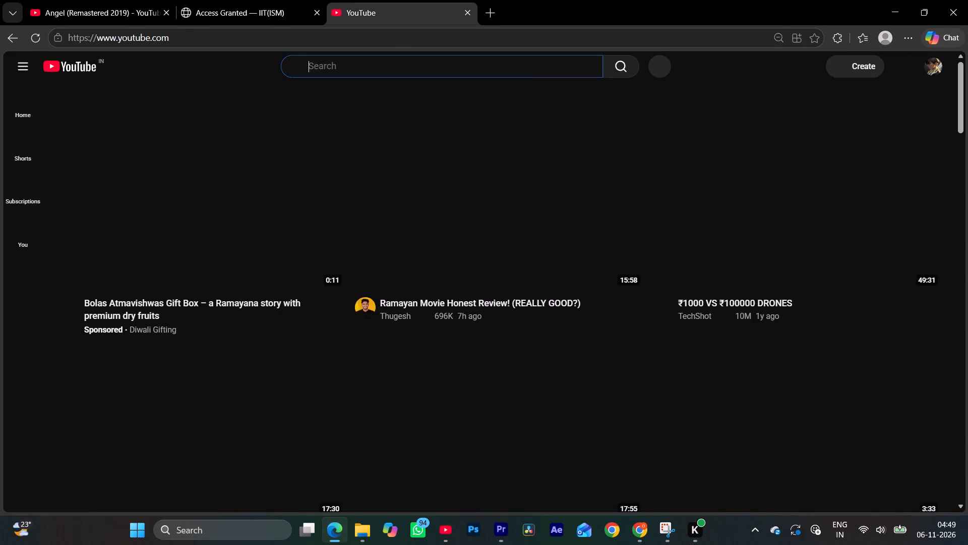
{"action": "type", "text": "how tp add radia; blur"}
{"action": "key", "text": "space"}
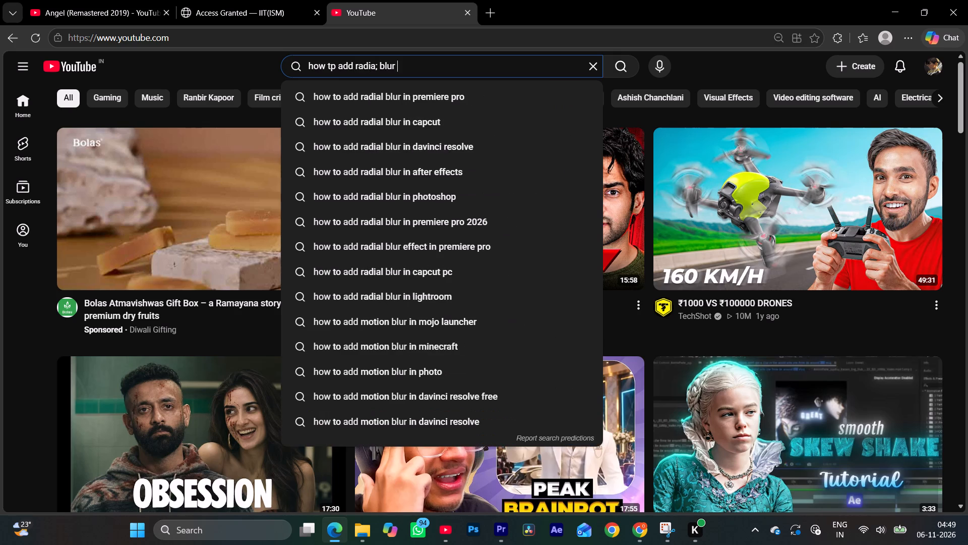
{"action": "key", "text": "Down"}
{"action": "key", "text": "Return"}
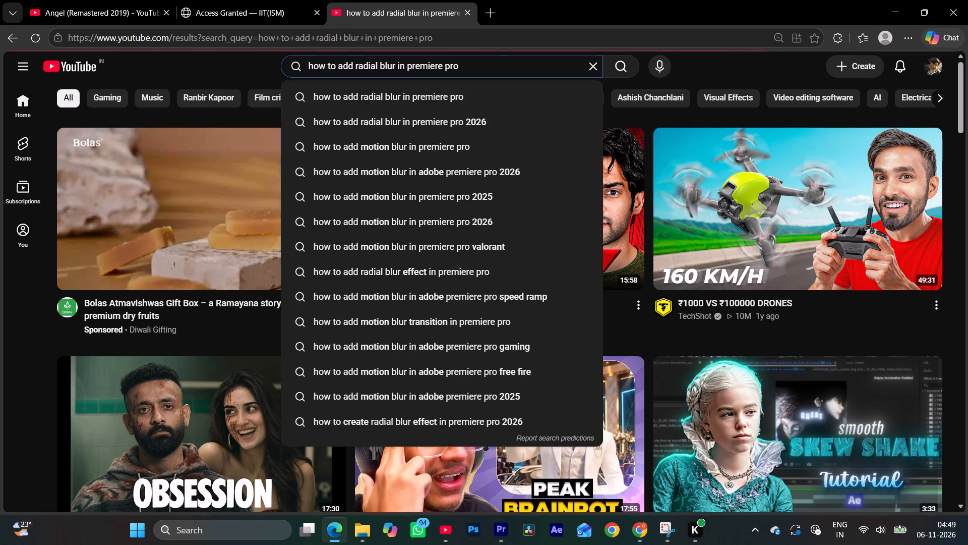
Watch the short "Anamorphic Swirl in Premiere Pro for FREE" from the search results and pause it at the radial blur demonstration.
{"action": "scroll", "coordinate": [445, 347], "scroll_direction": "down", "scroll_amount": 5}
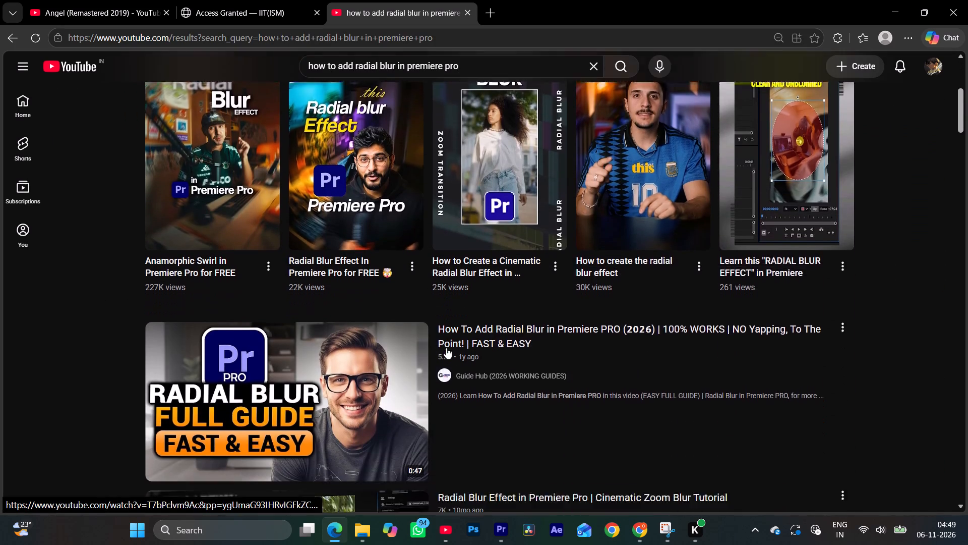
{"action": "scroll", "coordinate": [437, 348], "scroll_direction": "up", "scroll_amount": 2}
{"action": "left_click", "coordinate": [216, 291]}
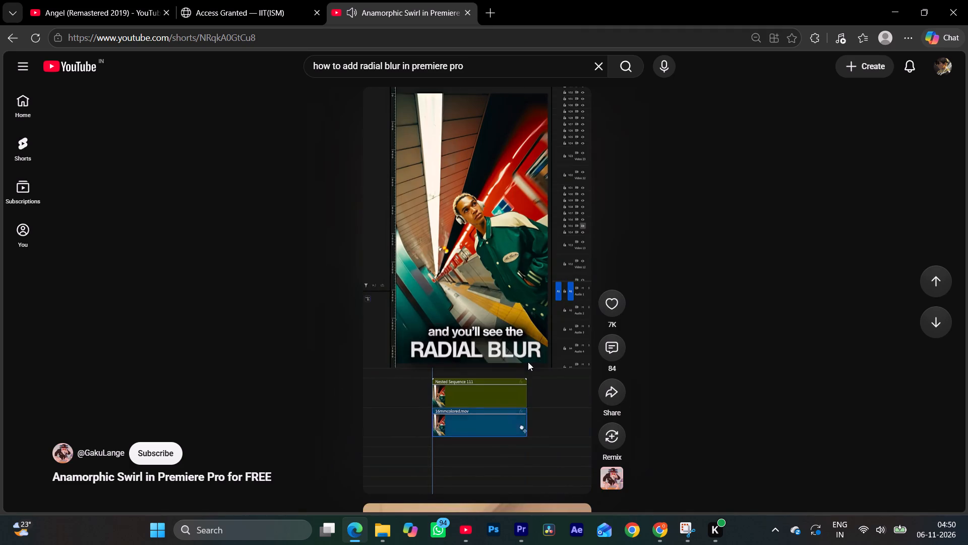
{"action": "left_click", "coordinate": [537, 365]}
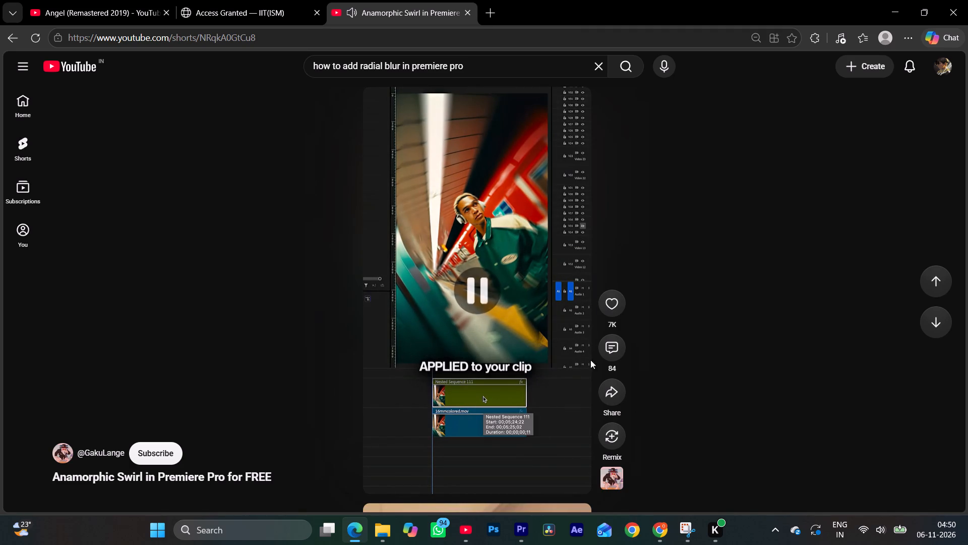
Open the short's comments and copy the radial blur Gumroad link from the pinned comment.
{"action": "left_click", "coordinate": [610, 359]}
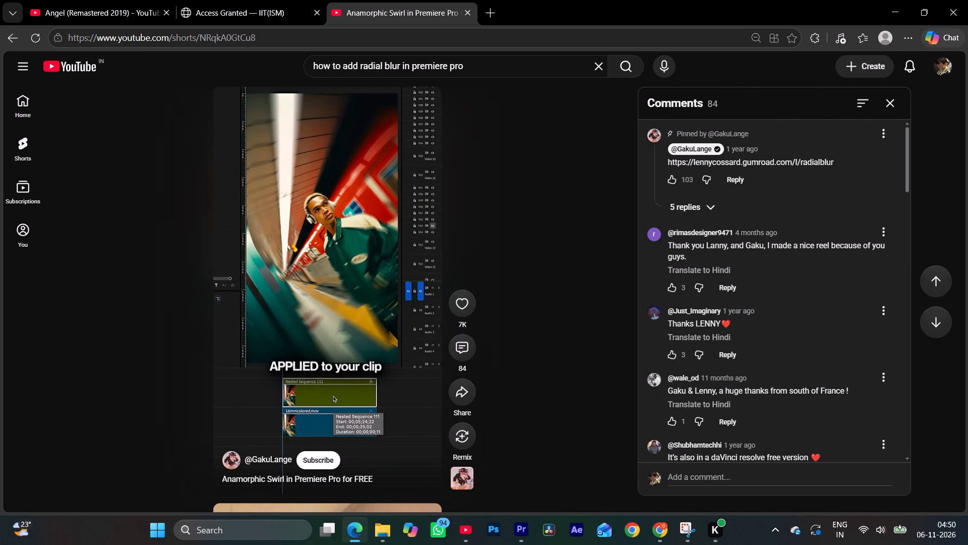
{"action": "left_click_drag", "start_coordinate": [668, 163], "coordinate": [793, 165]}
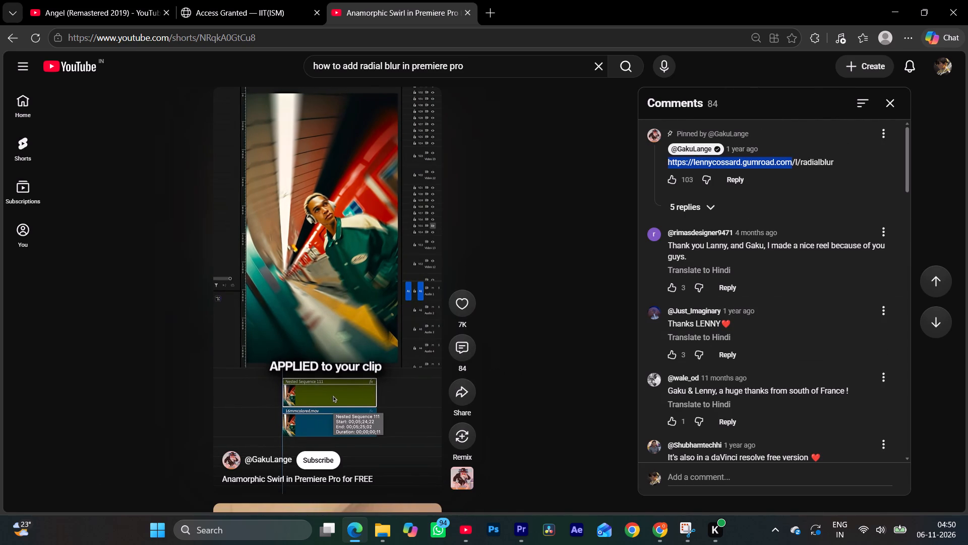
{"action": "left_click_drag", "start_coordinate": [793, 165], "coordinate": [835, 163]}
{"action": "key", "text": "ctrl+c"}
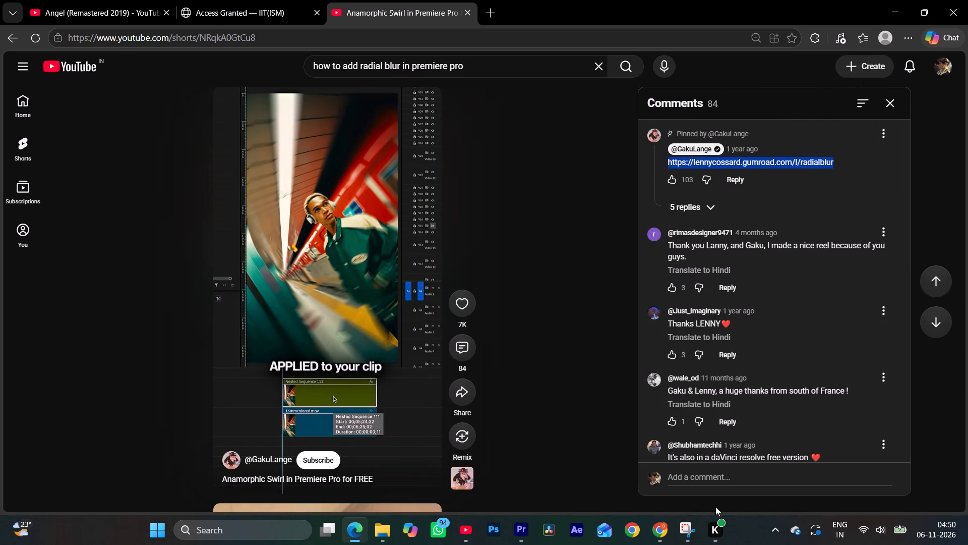
Switch to Google Chrome and open the copied radial blur link in a new tab.
{"action": "left_click", "coordinate": [667, 529]}
{"action": "left_click", "coordinate": [634, 16]}
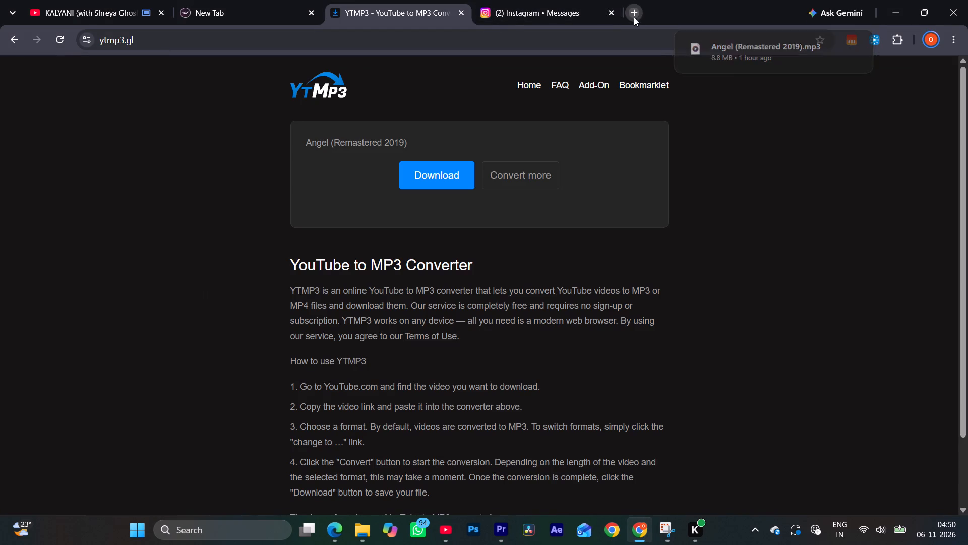
{"action": "key", "text": "ctrl+v"}
{"action": "key", "text": "Return"}
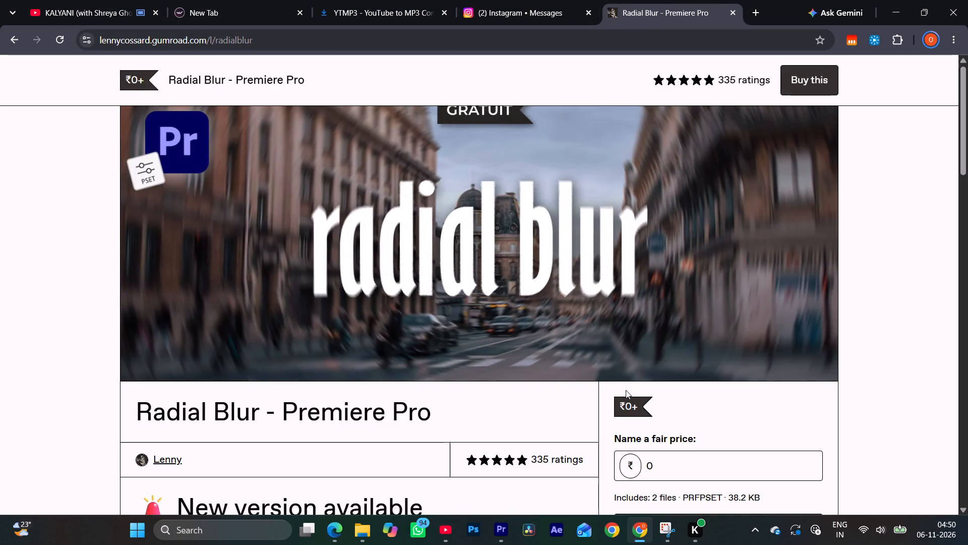
Order the Radial Blur - Premiere Pro preset at a price of 0, filling in the saved email address at checkout.
{"action": "scroll", "coordinate": [619, 381], "scroll_direction": "down", "scroll_amount": 5}
{"action": "left_click", "coordinate": [744, 220]}
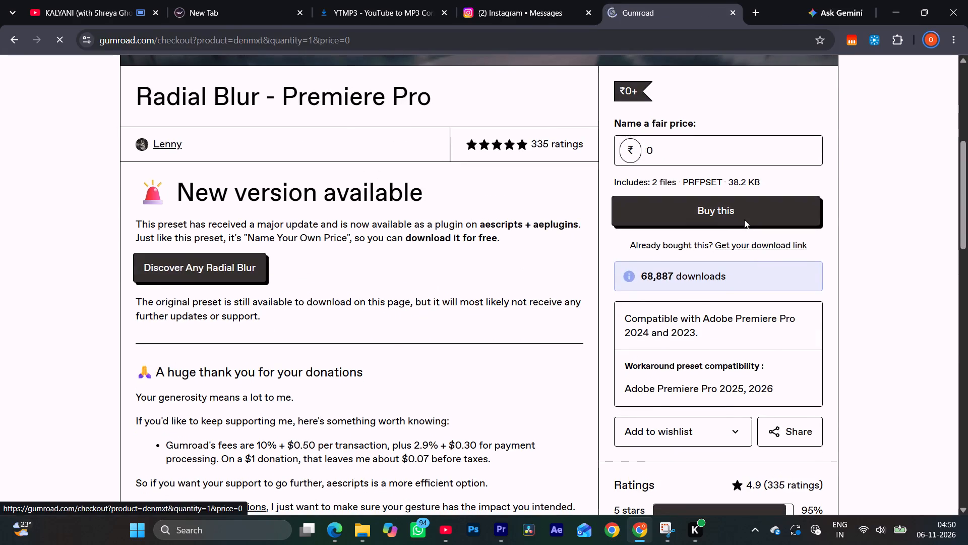
{"action": "left_click", "coordinate": [774, 168]}
{"action": "left_click", "coordinate": [765, 203]}
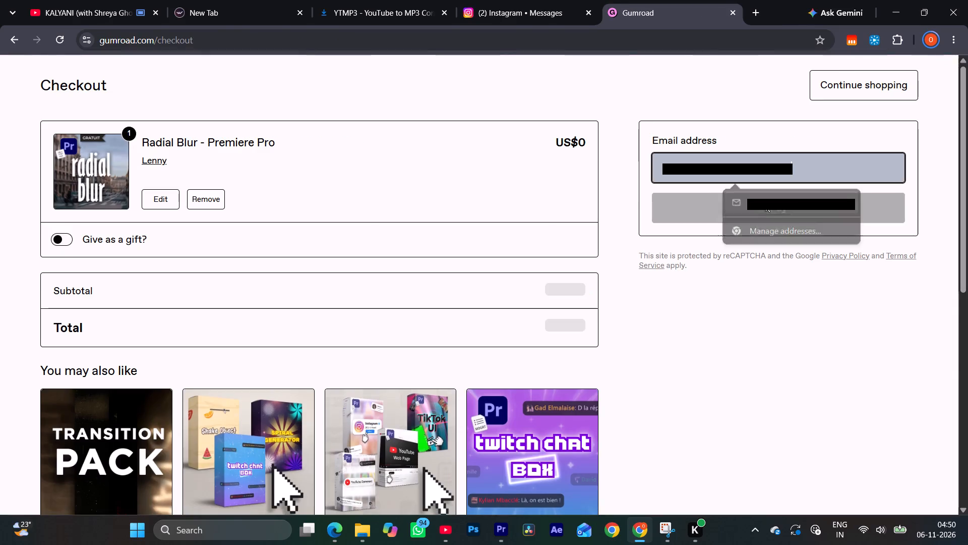
{"action": "left_click", "coordinate": [765, 207]}
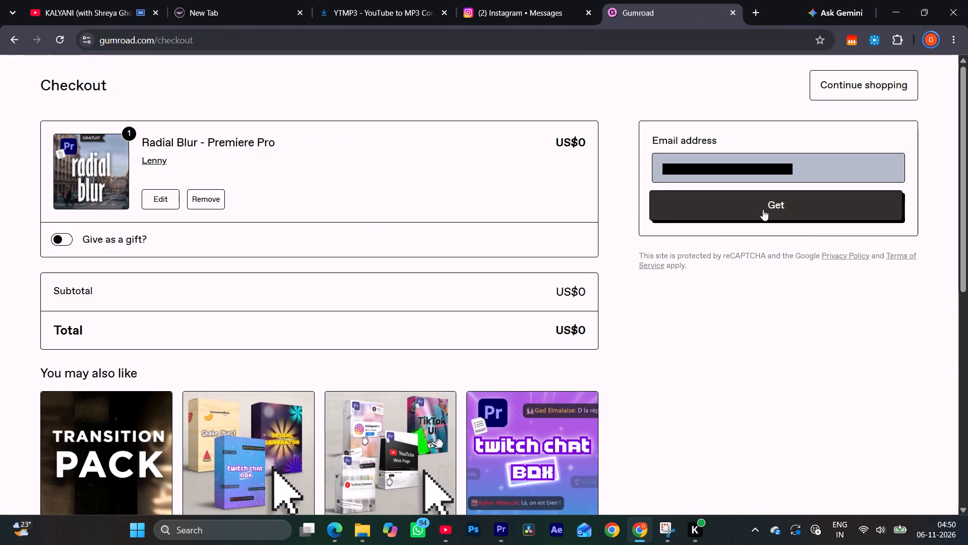
{"action": "left_click", "coordinate": [763, 209]}
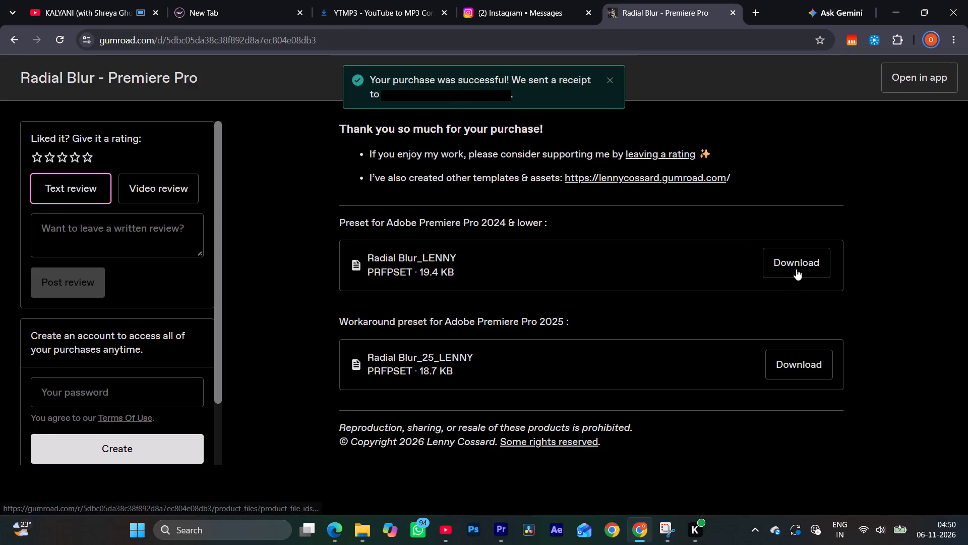
{"action": "left_click", "coordinate": [796, 269]}
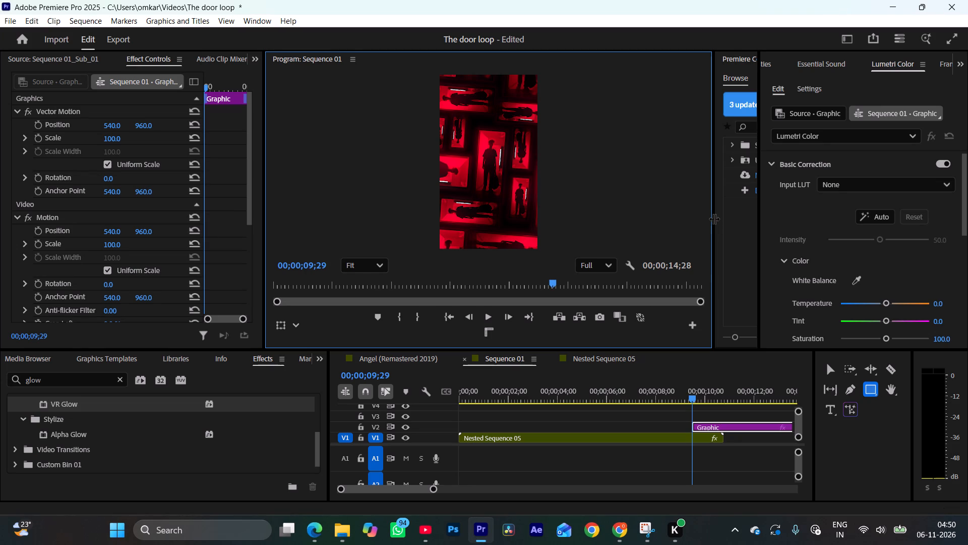
Widen the Premiere Composer area by narrowing the Program monitor.
{"action": "left_click_drag", "start_coordinate": [714, 219], "coordinate": [525, 241]}
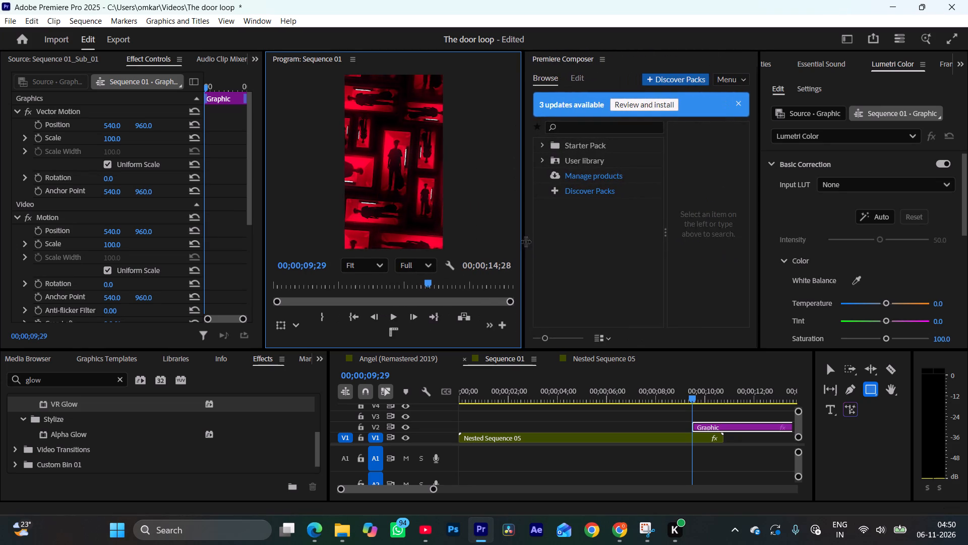
{"action": "left_click_drag", "start_coordinate": [525, 241], "coordinate": [551, 240]}
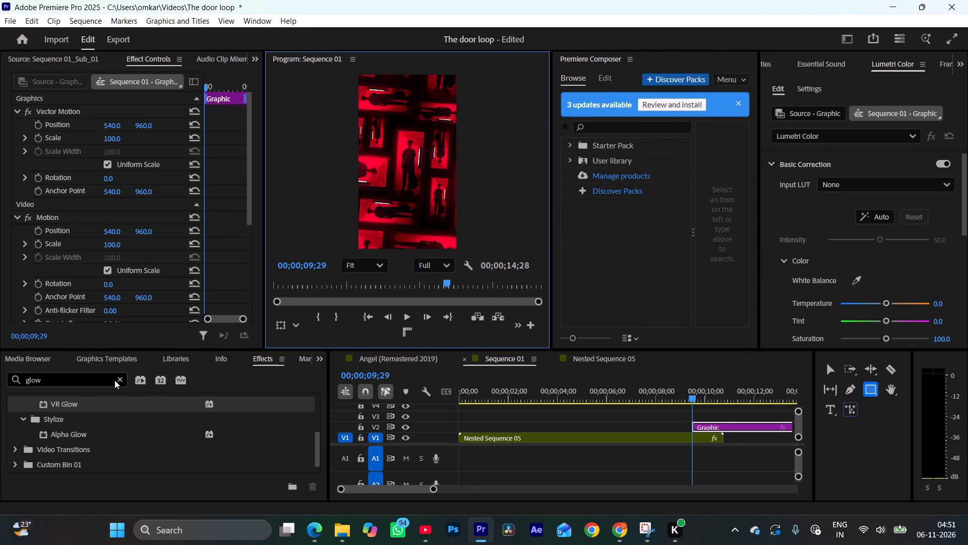
Clear the "glow" search in the effects library and search for "rad".
{"action": "left_click", "coordinate": [119, 380]}
{"action": "scroll", "coordinate": [155, 445], "scroll_direction": "up", "scroll_amount": 1}
{"action": "scroll", "coordinate": [155, 445], "scroll_direction": "down", "scroll_amount": 1}
{"action": "scroll", "coordinate": [155, 445], "scroll_direction": "up", "scroll_amount": 6}
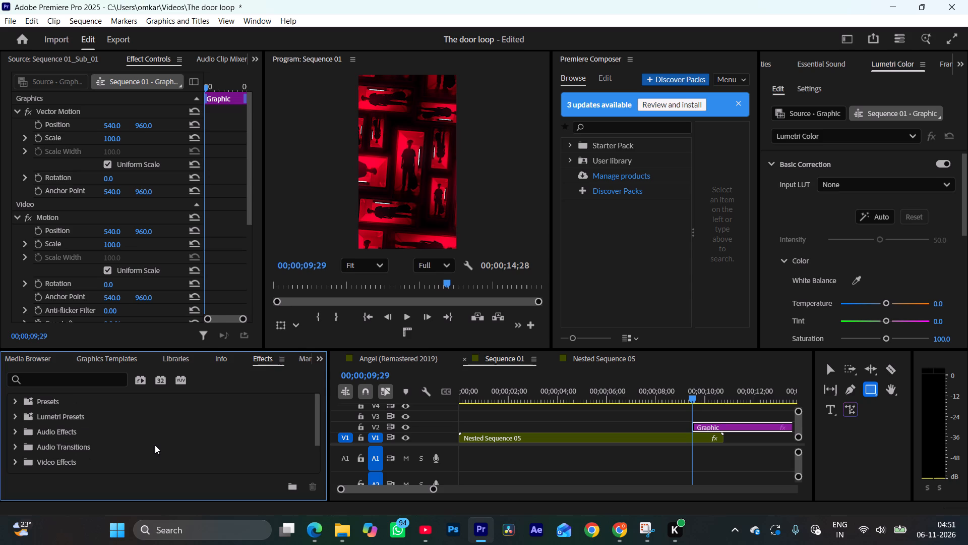
{"action": "left_click", "coordinate": [91, 376]}
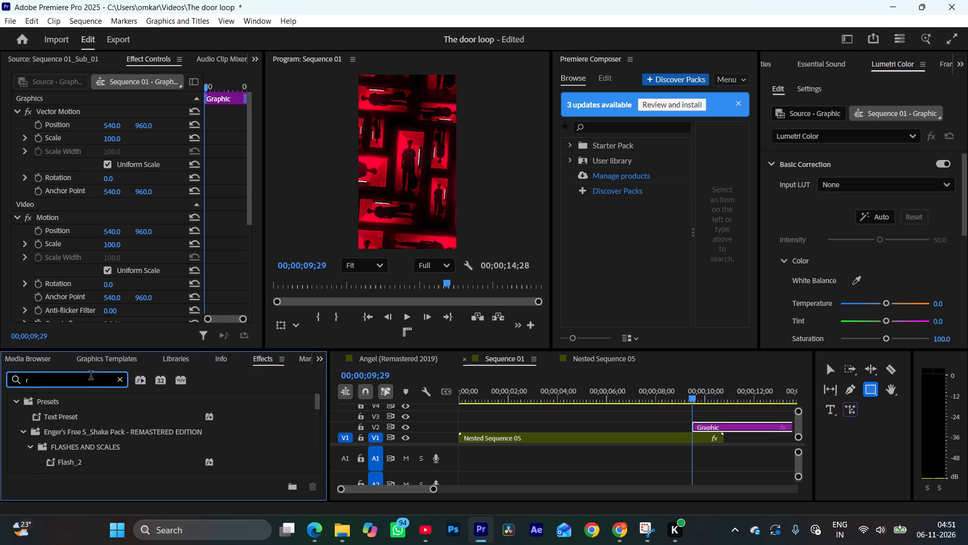
{"action": "key", "text": "d"}
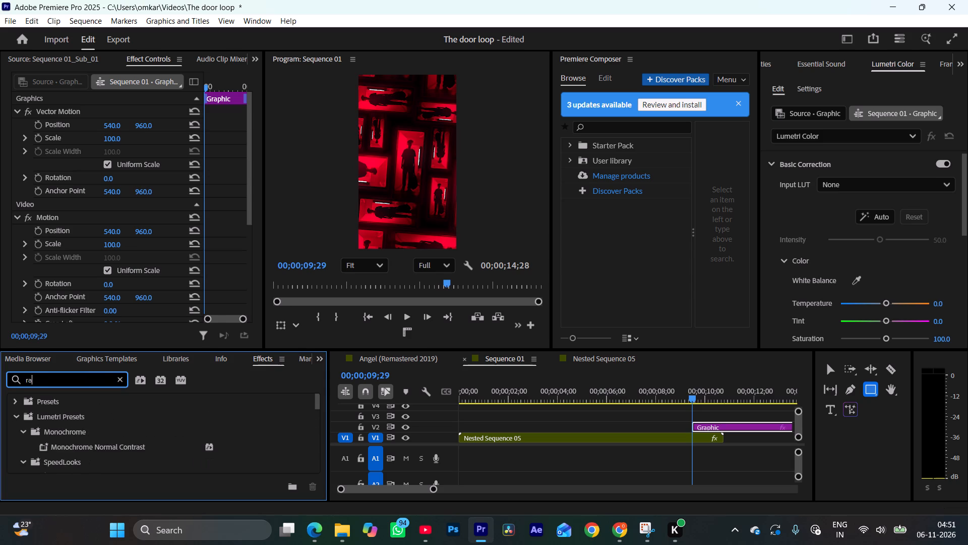